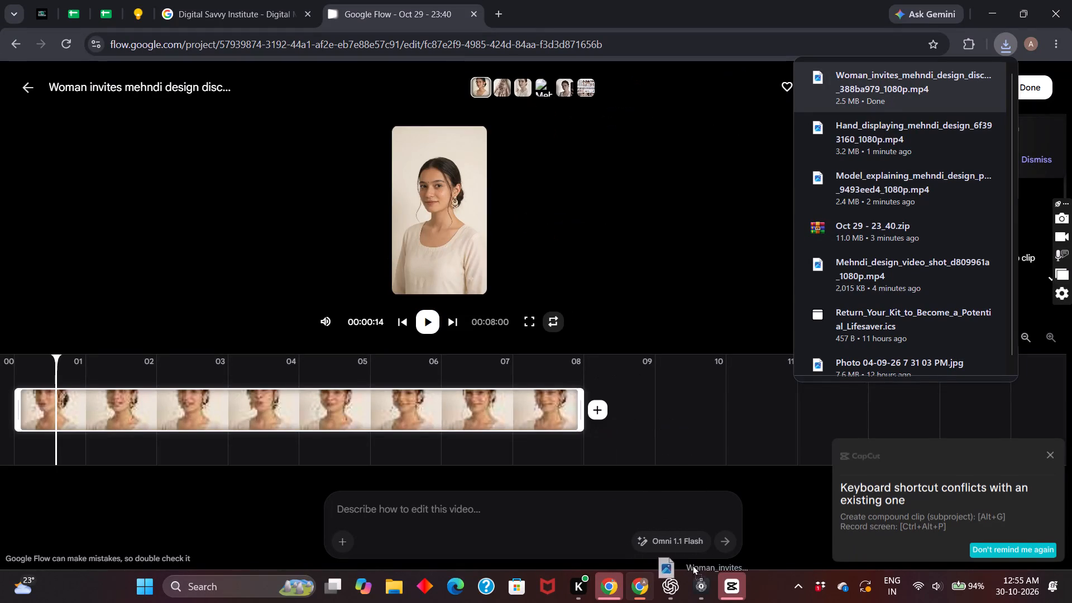
pyautogui.moveTo(692, 565); pyautogui.dragTo(633, 389)
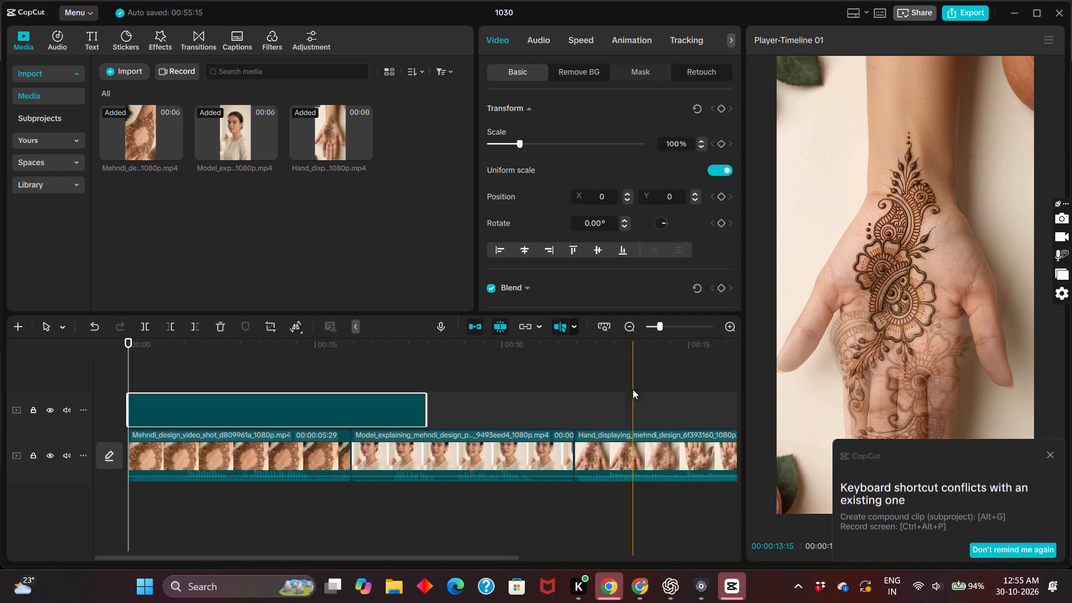
pyautogui.hscroll(-2, 633, 389)
pyautogui.hscroll(1, 633, 389)
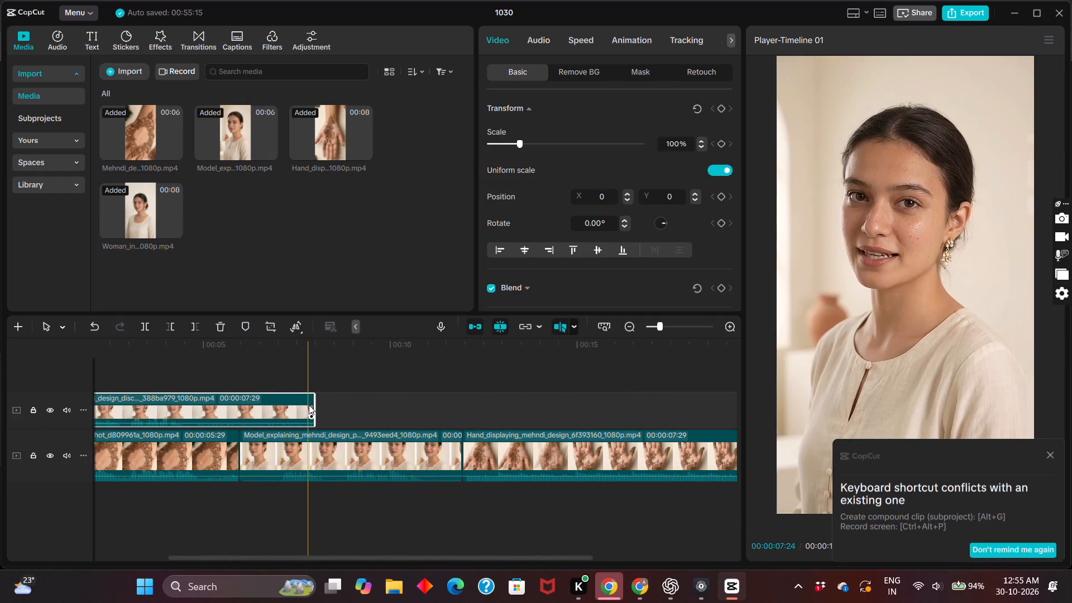
pyautogui.hscroll(-1, 309, 405)
pyautogui.moveTo(159, 403); pyautogui.dragTo(837, 425)
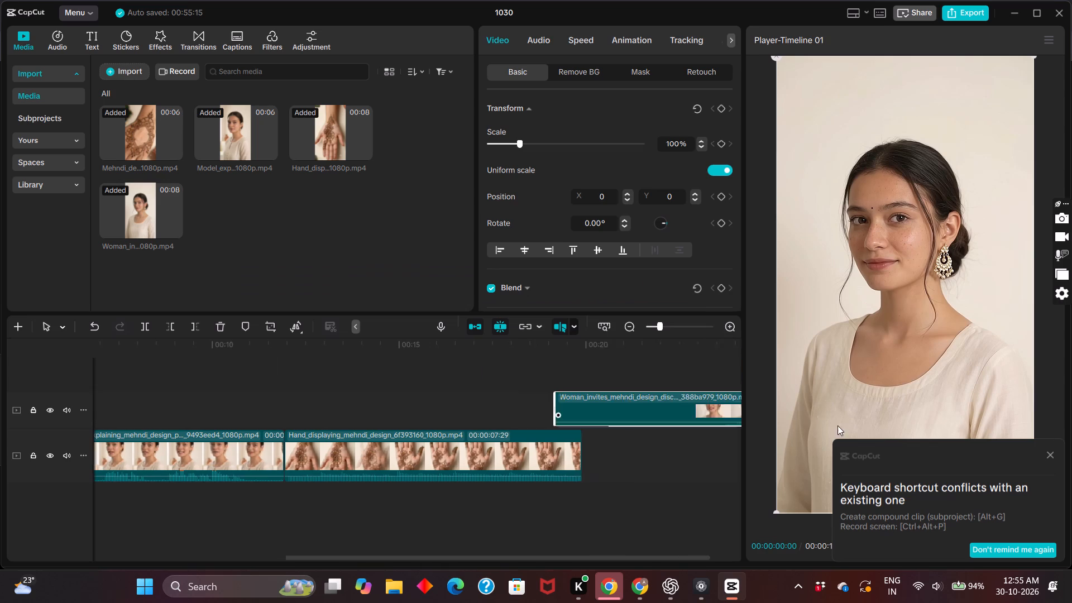
pyautogui.moveTo(837, 425); pyautogui.dragTo(829, 452)
pyautogui.hscroll(6, 654, 435)
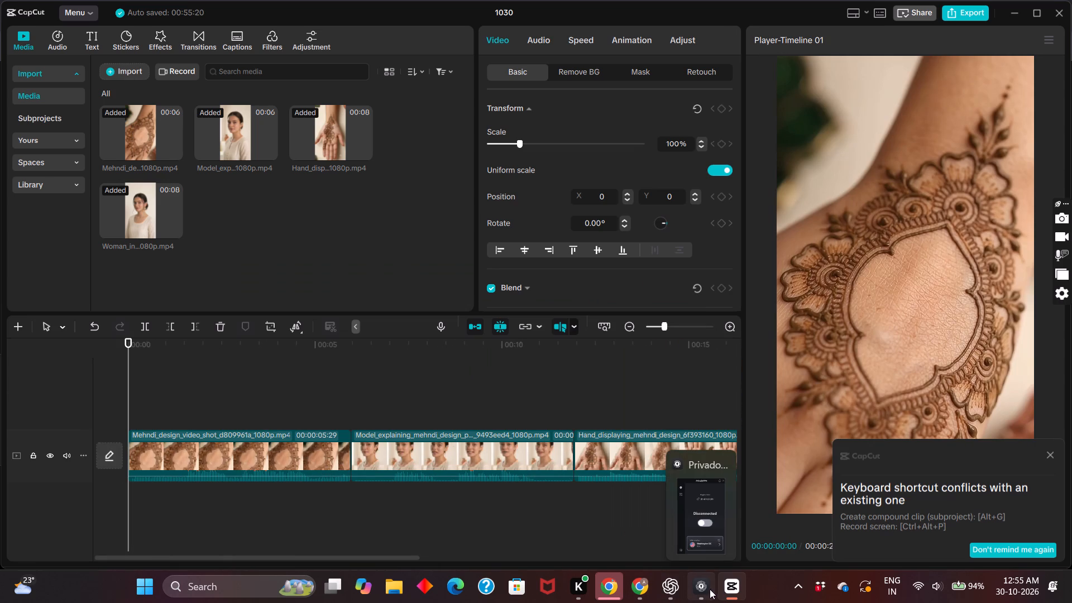
# Switch to PrivadoVPN and connect the VPN to the Washington DC, USA location.
pyautogui.click(696, 531)
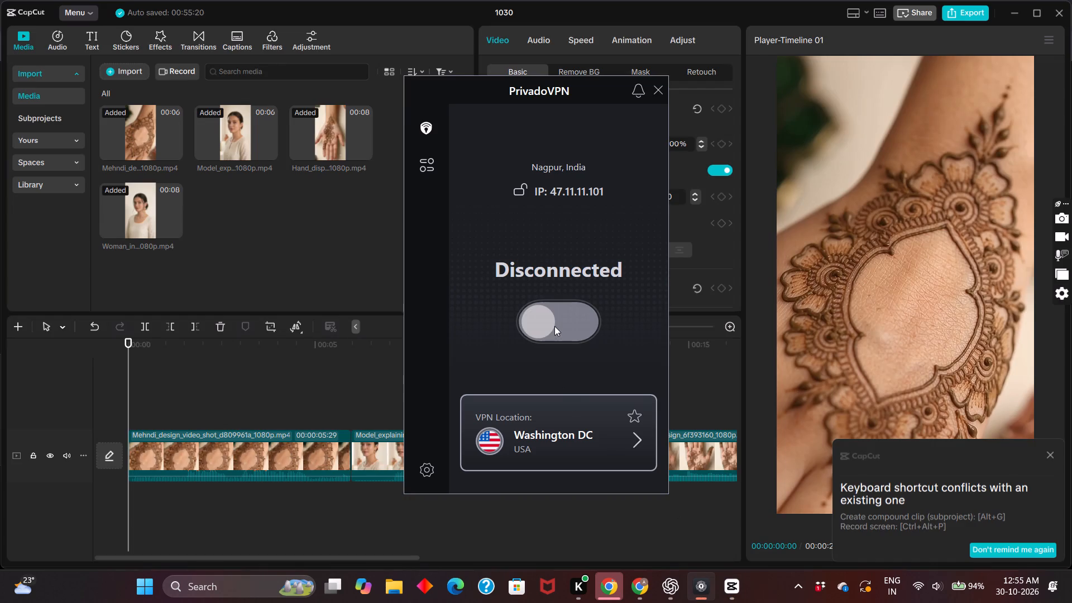
pyautogui.click(554, 326)
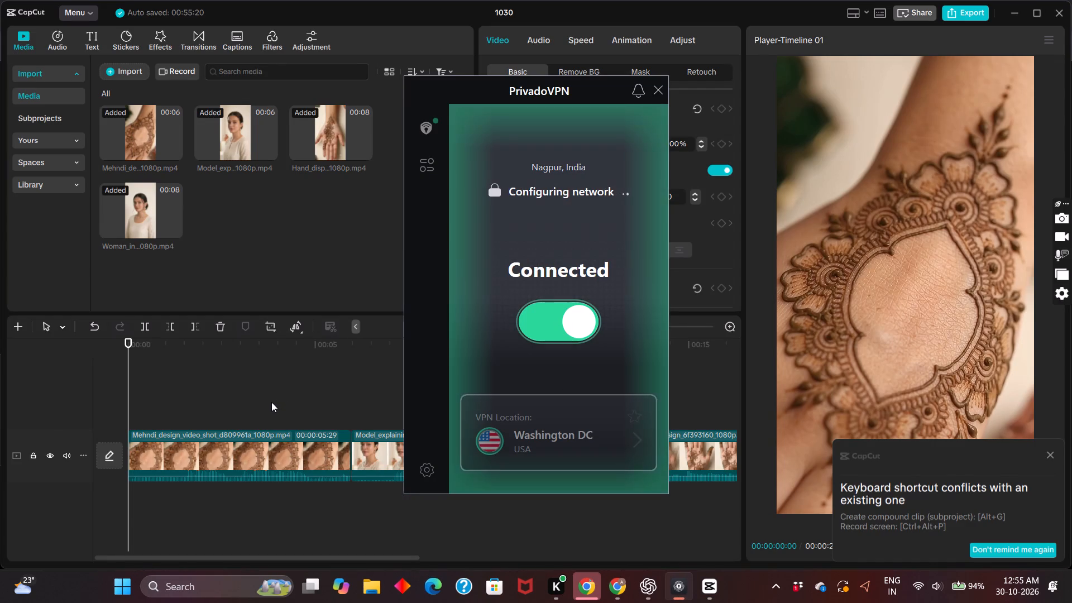
# Return to CapCut, dismiss the shortcut-conflict notice, and play the four-clip sequence from start to end to review it.
pyautogui.click(271, 402)
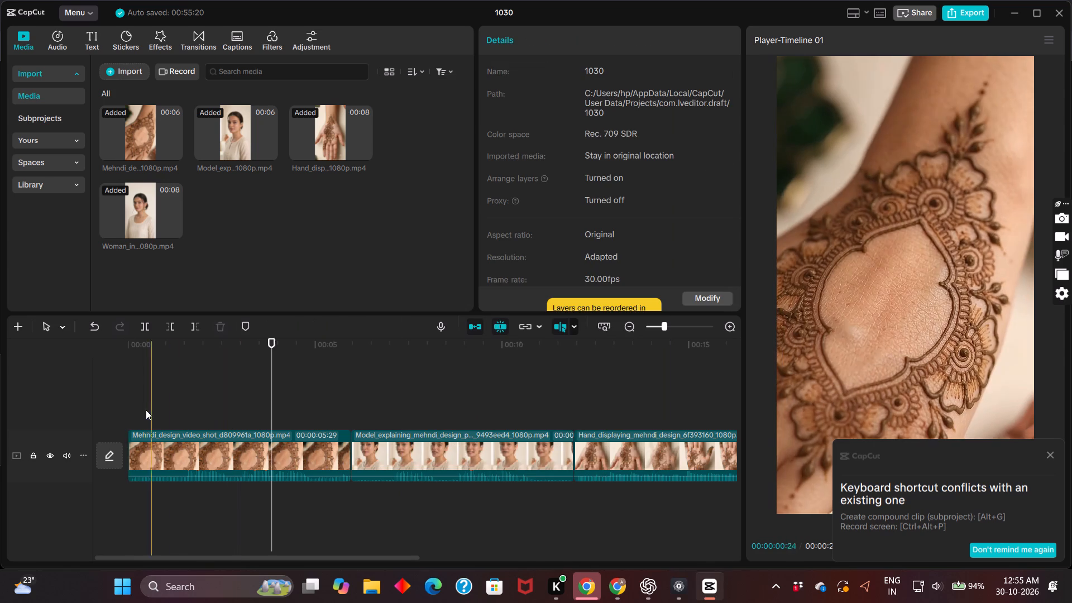
pyautogui.click(127, 398)
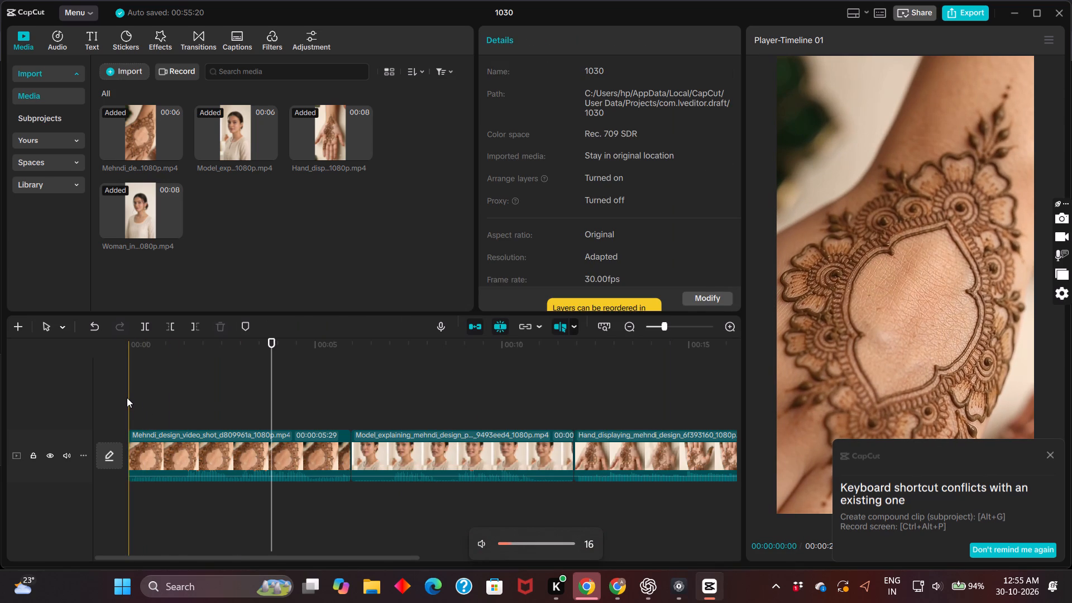
pyautogui.press('space')
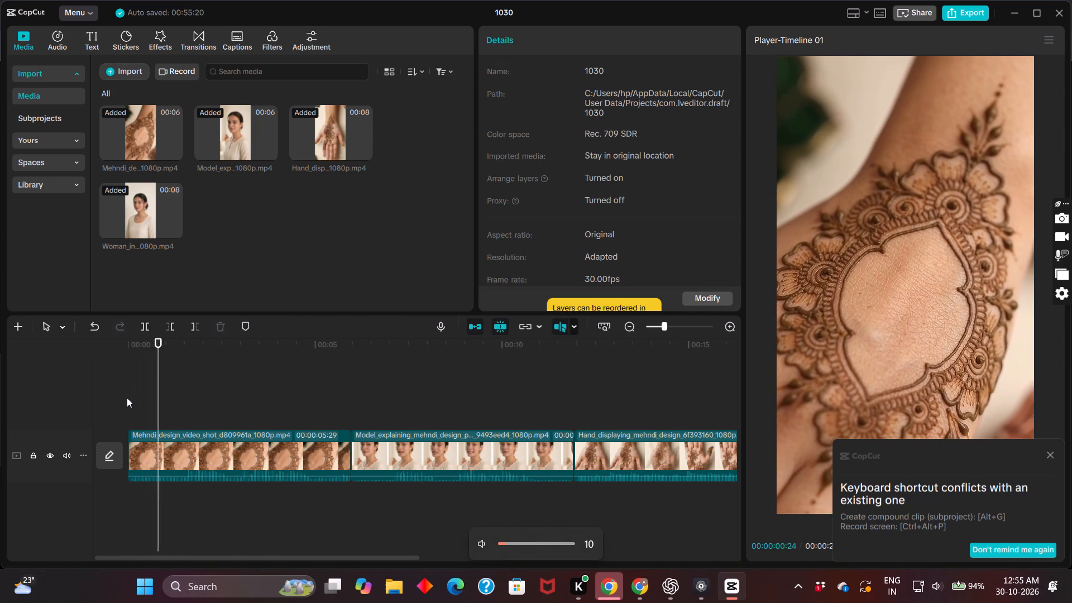
pyautogui.click(1055, 455)
pyautogui.click(1052, 456)
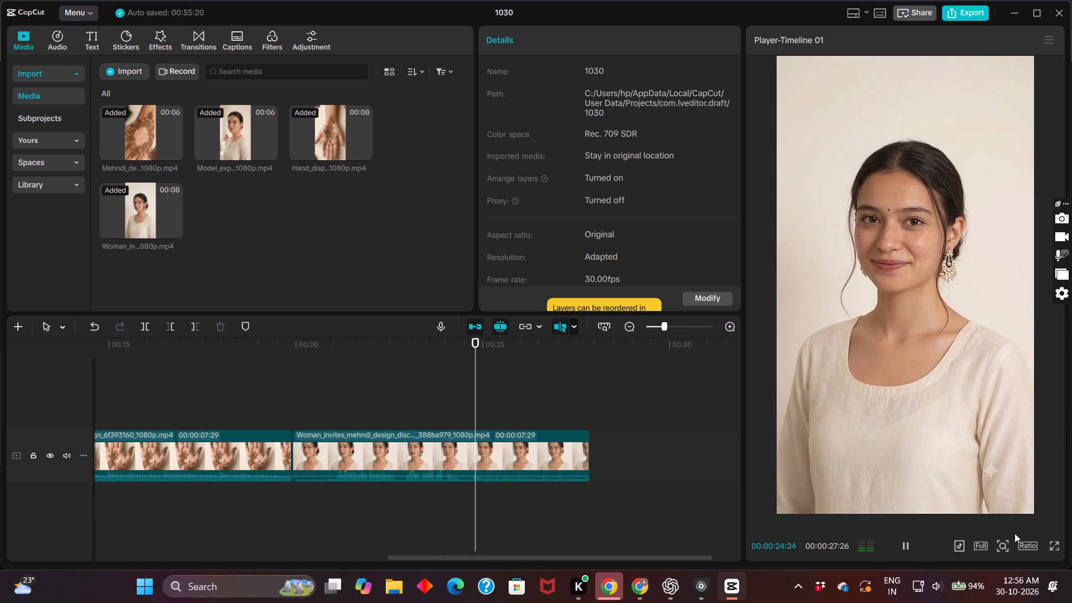
pyautogui.press('space')
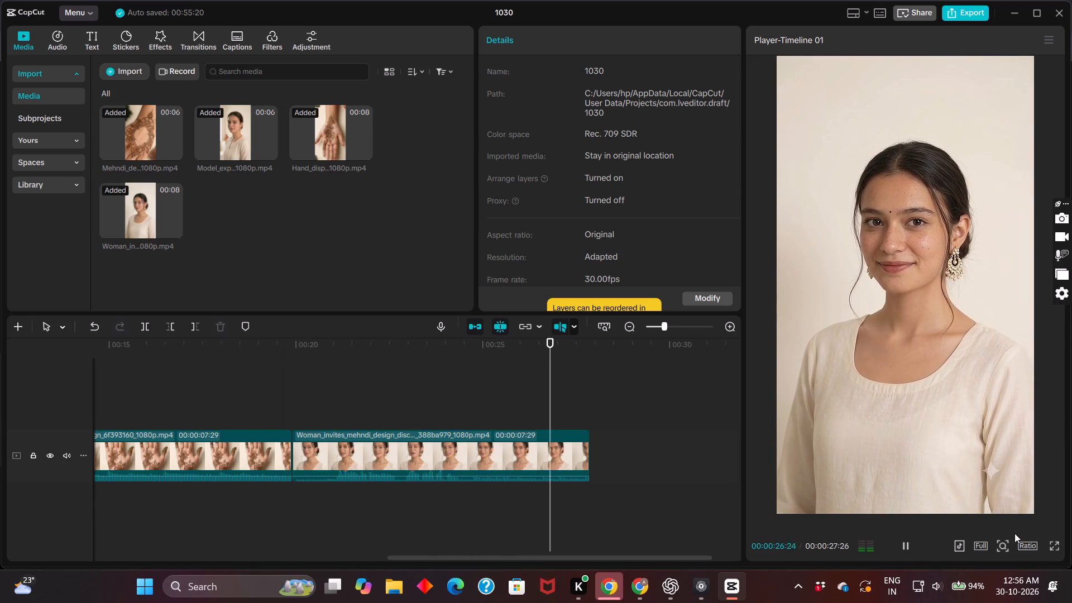
pyautogui.press('space')
pyautogui.press('space')
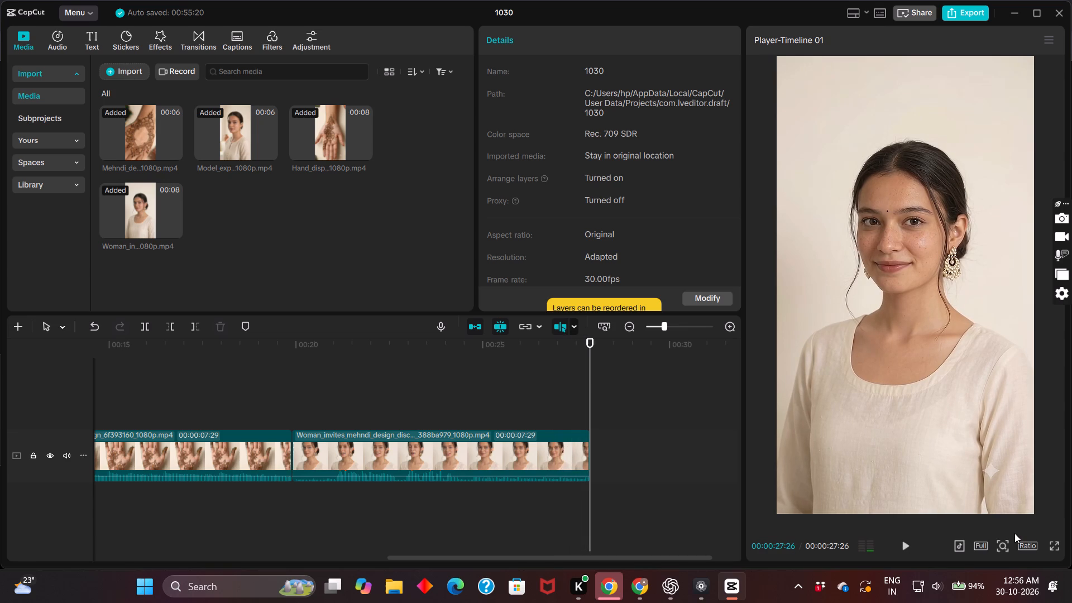
pyautogui.press('space')
pyautogui.press('space')
pyautogui.press('space')
pyautogui.hscroll(8, 1014, 533)
pyautogui.hscroll(13, 648, 487)
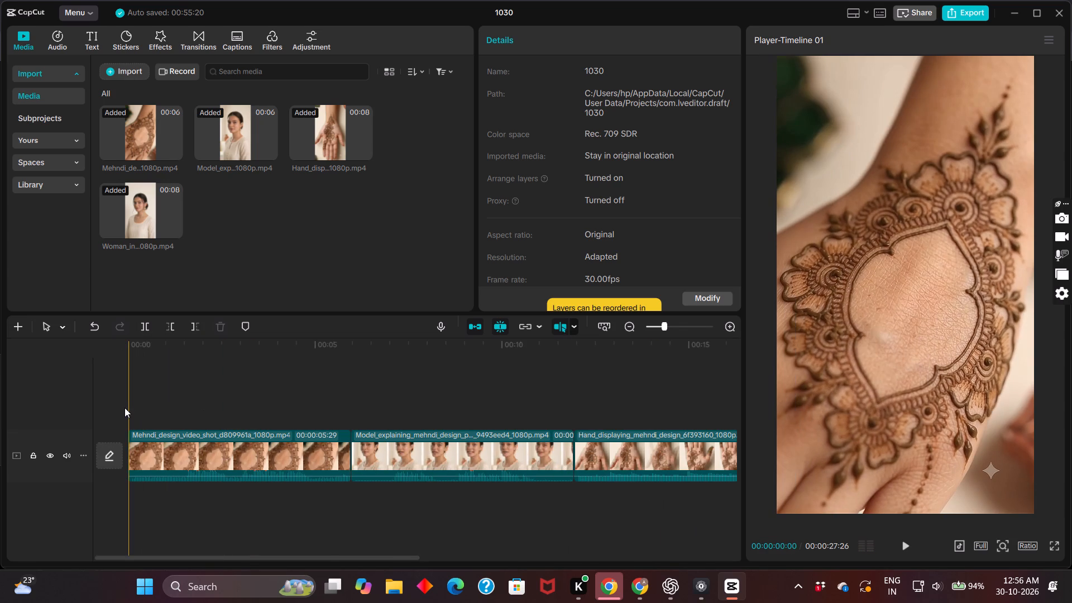
# Replay the sequence from the beginning through the cut from the mehndi design shot to the model-explaining clip.
pyautogui.click(125, 407)
pyautogui.press('space')
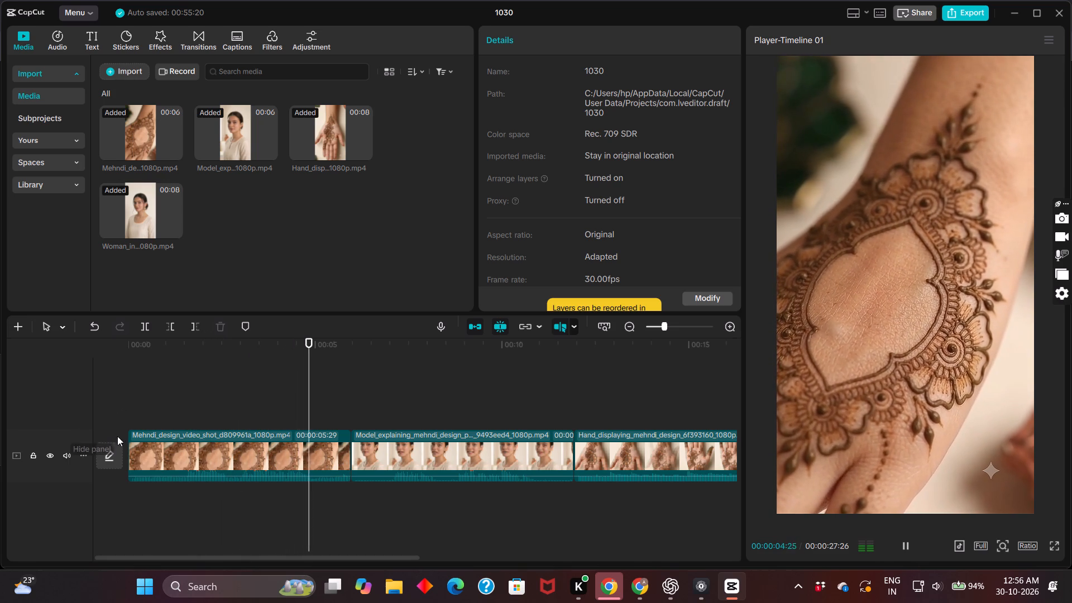
pyautogui.click(126, 426)
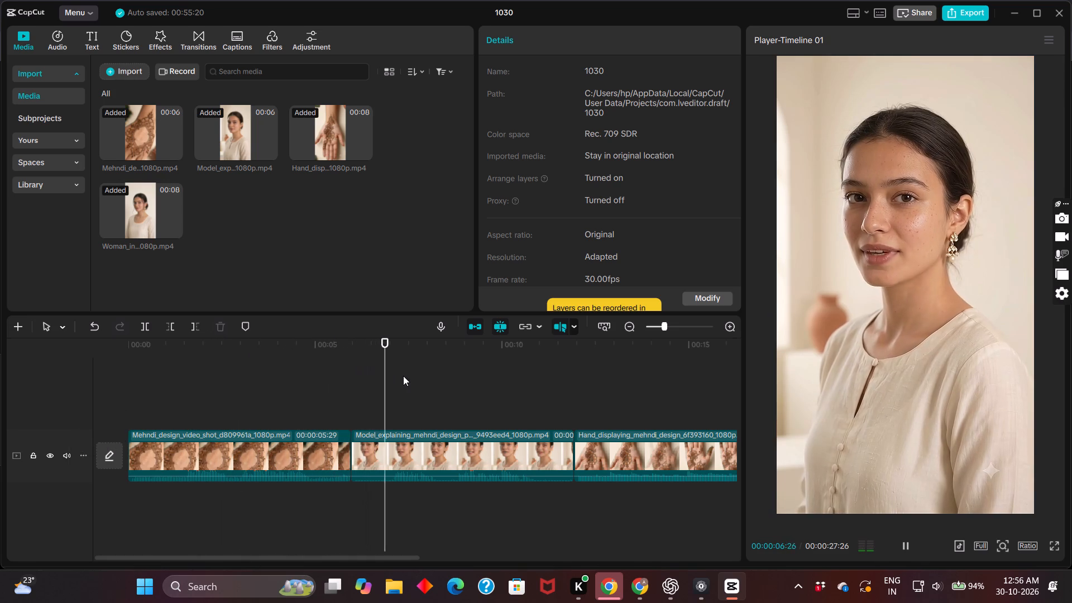
pyautogui.moveTo(403, 376); pyautogui.dragTo(238, 397)
pyautogui.press('space')
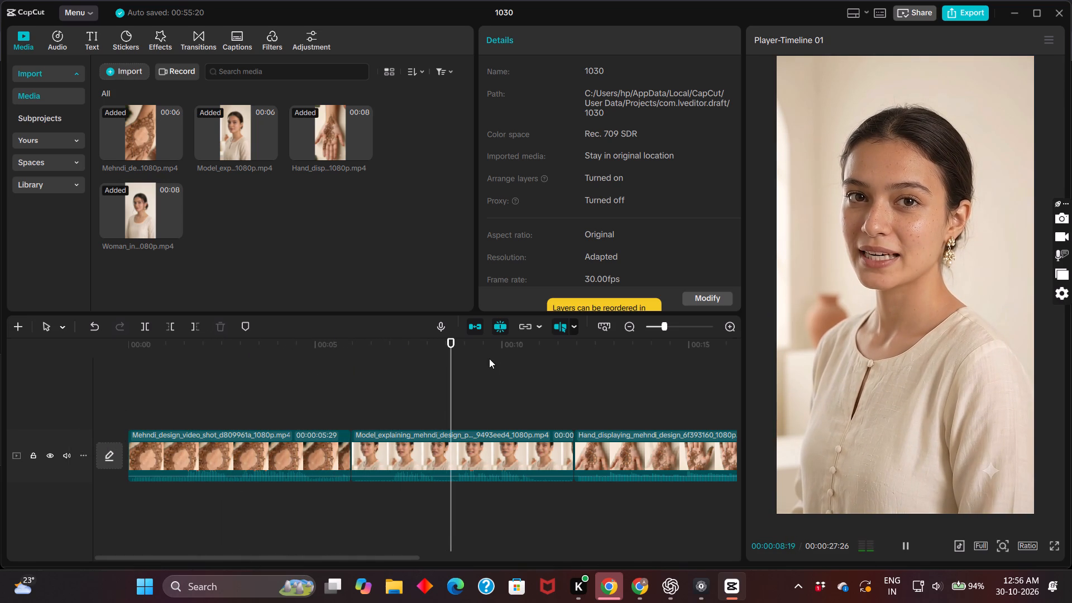
pyautogui.click(452, 344)
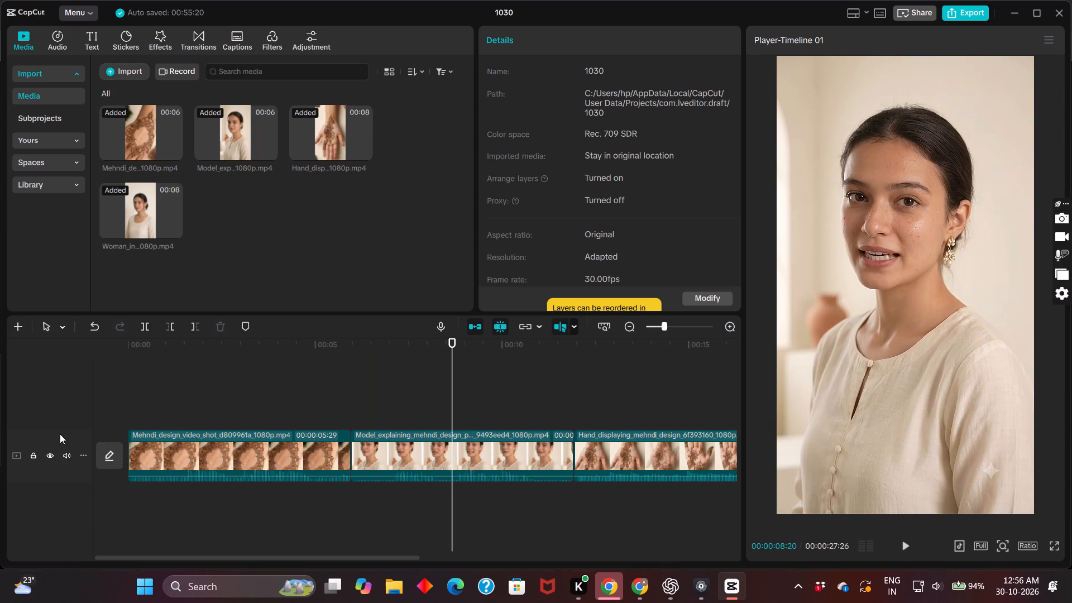
pyautogui.moveTo(453, 343); pyautogui.dragTo(0, 364)
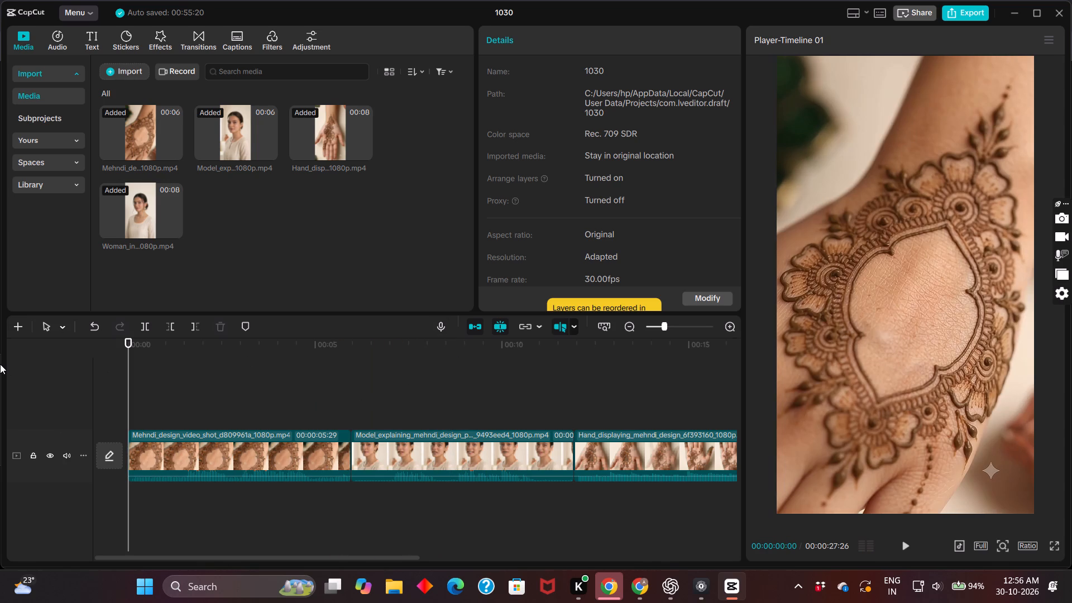
# Trim about 1.2 seconds off the start of the opening mehndi design clip, closing the gap at the timeline's beginning.
pyautogui.press('space')
pyautogui.press('space')
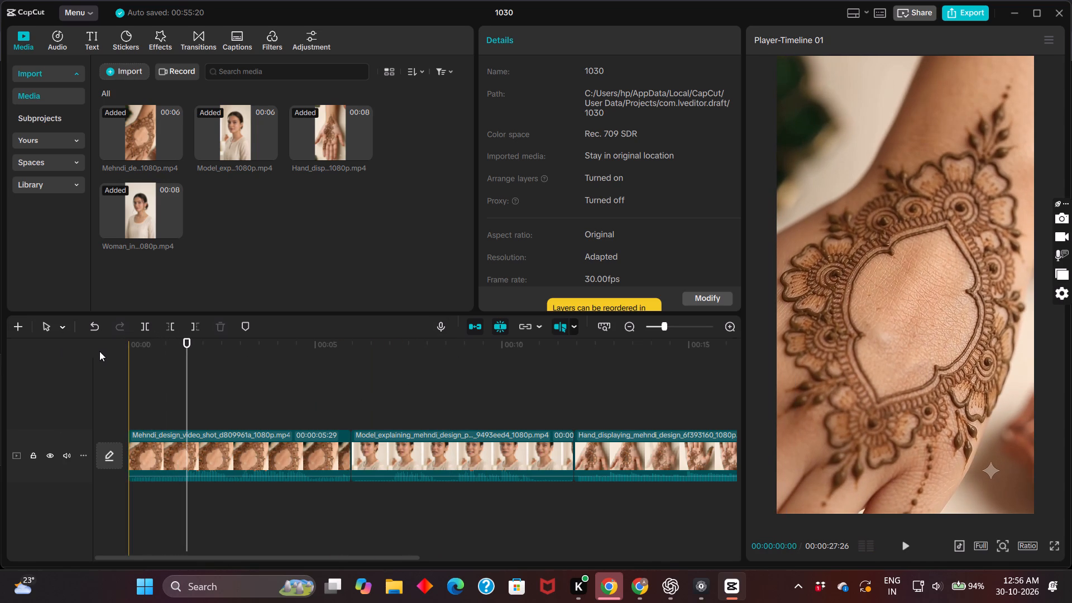
pyautogui.press('Left')
pyautogui.press('space')
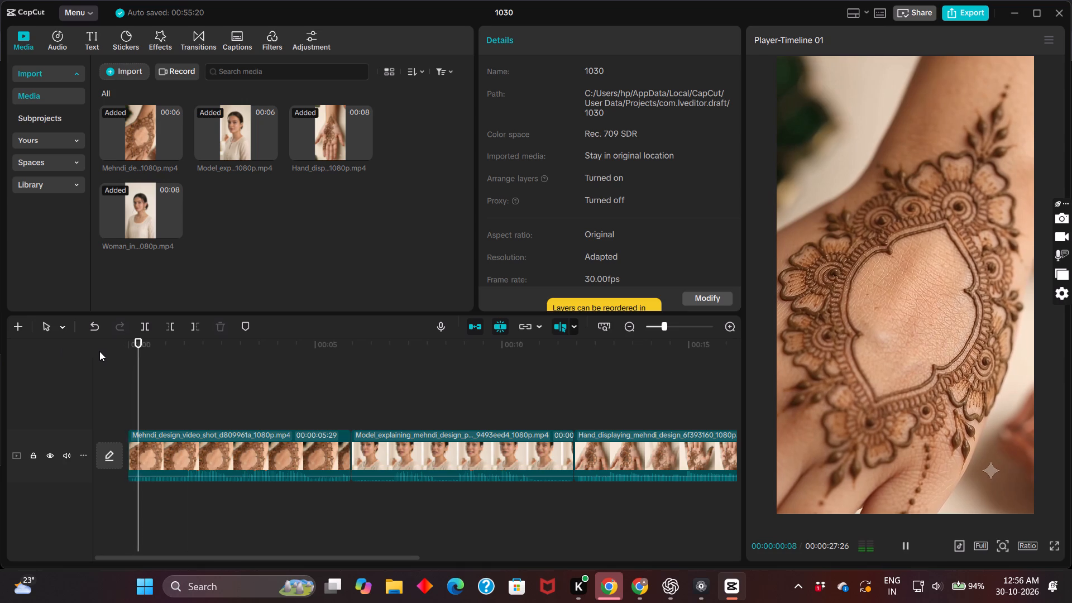
pyautogui.press('space')
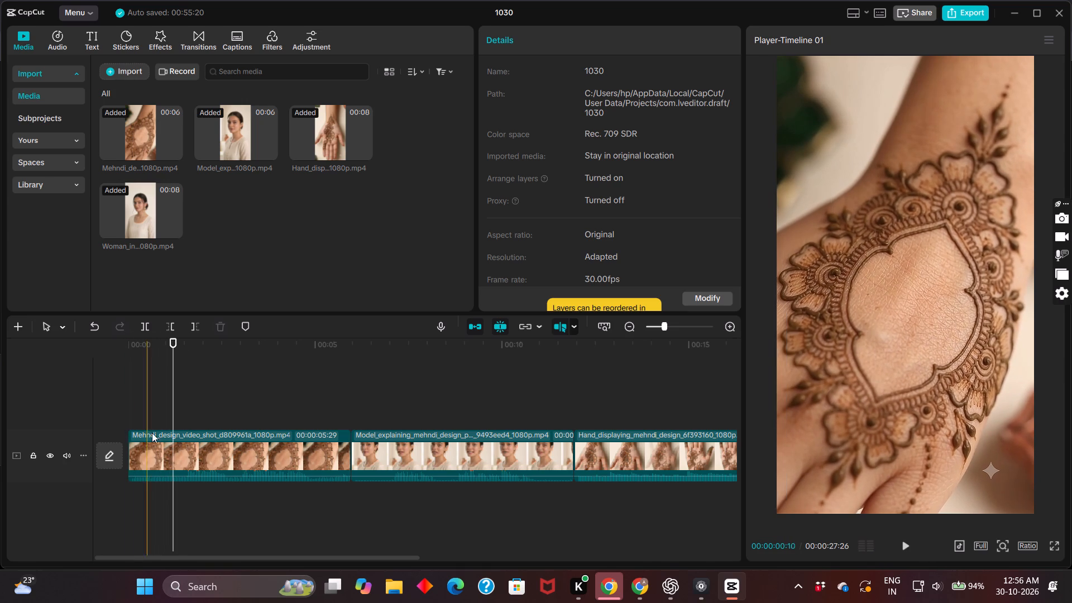
pyautogui.click(156, 437)
pyautogui.moveTo(127, 449); pyautogui.dragTo(139, 448)
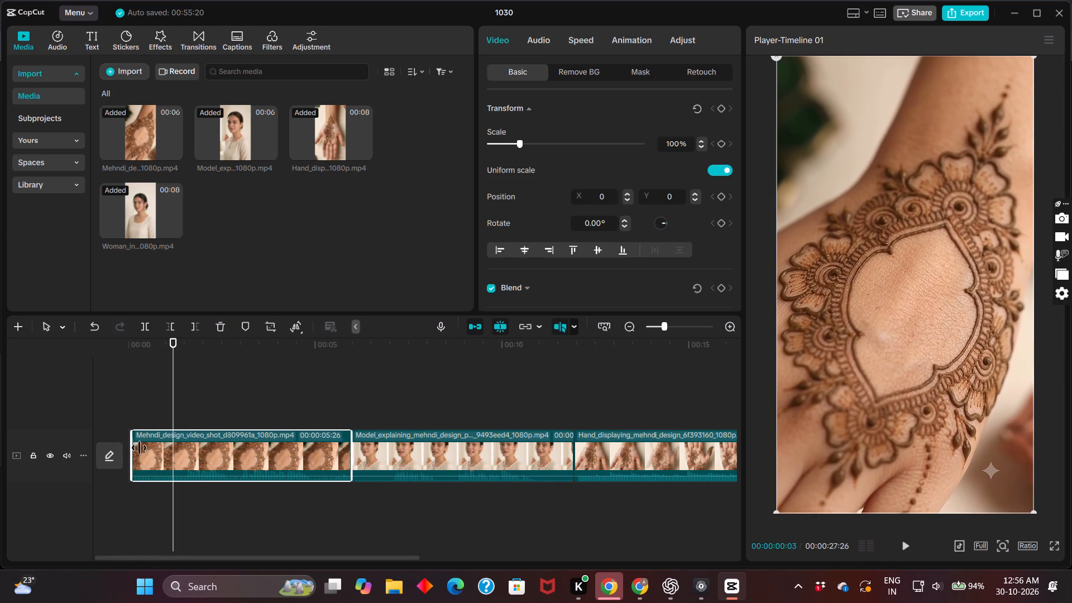
pyautogui.moveTo(139, 448); pyautogui.dragTo(171, 449)
pyautogui.click(114, 407)
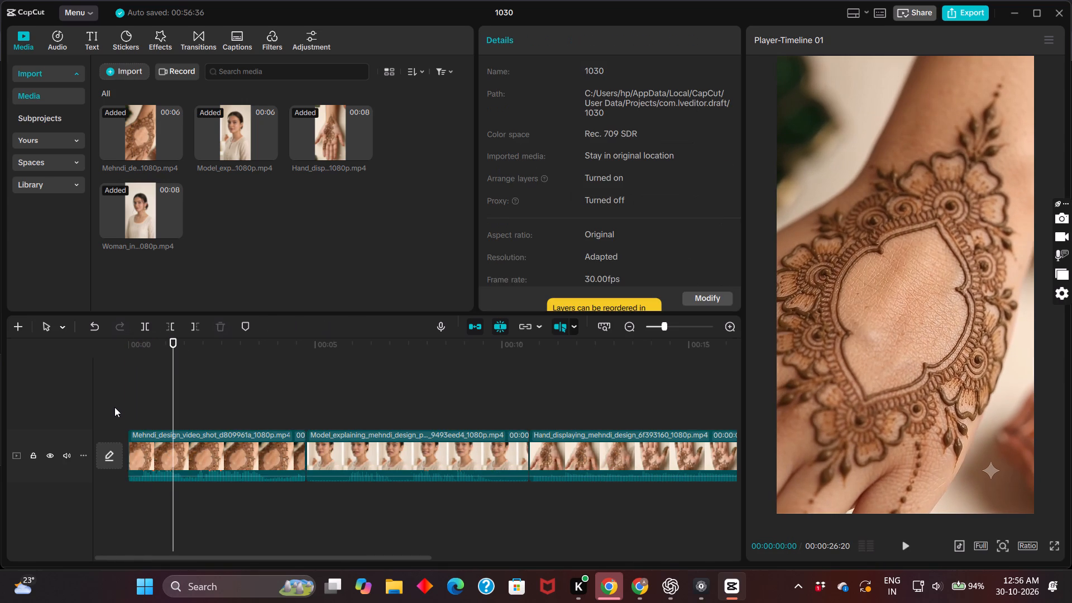
# Review the shortened opening mehndi design clip and trim about 1 second off its end, so it ends at about 3.8 seconds.
pyautogui.press('space')
pyautogui.press('space')
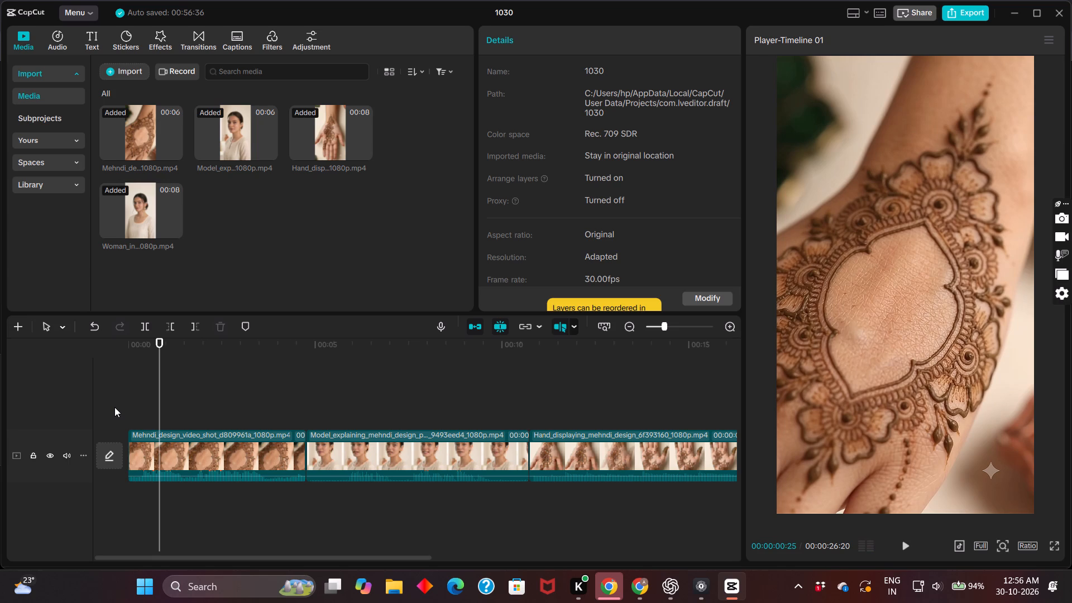
pyautogui.press('space')
pyautogui.press('space')
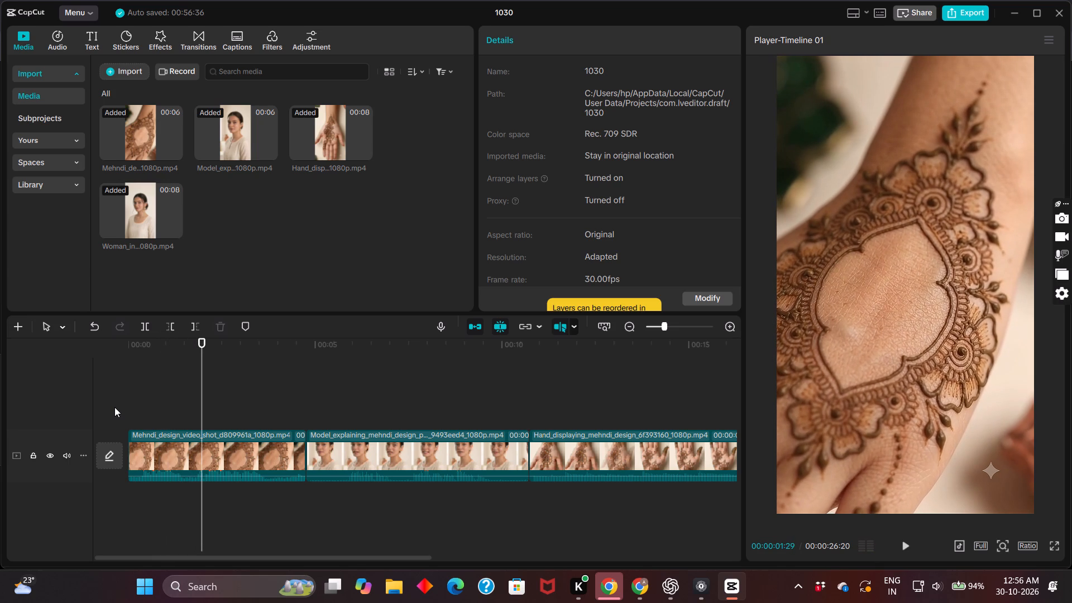
pyautogui.press('space')
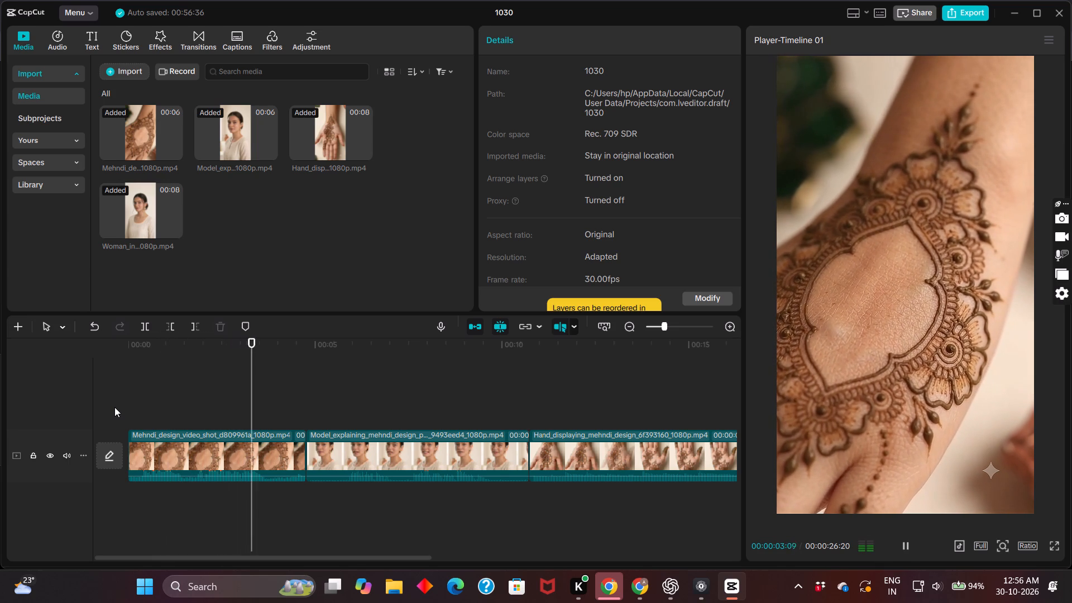
pyautogui.press('space')
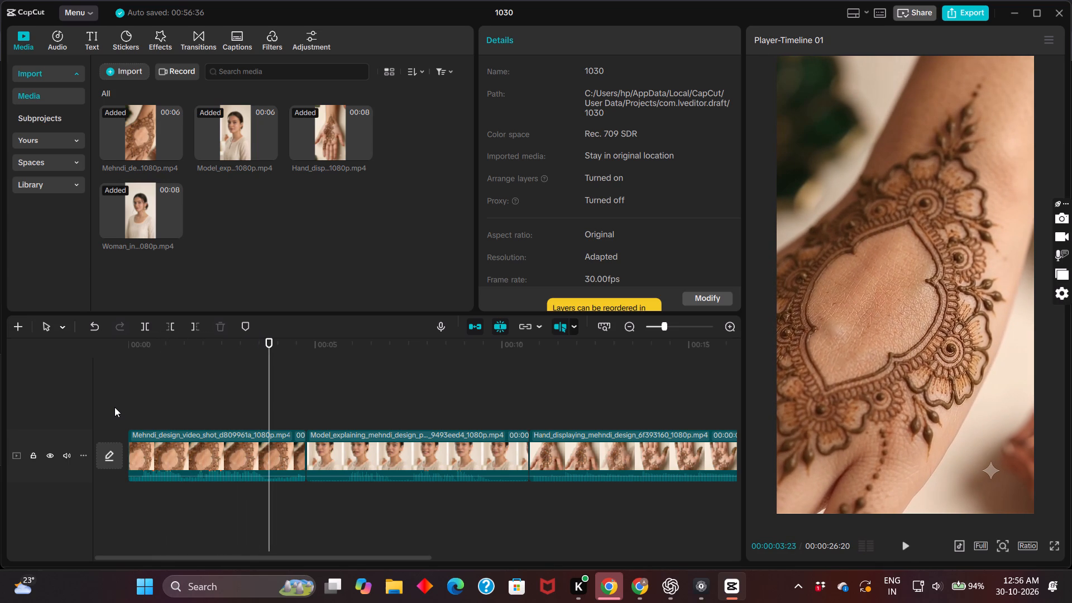
pyautogui.press('space')
pyautogui.press('space')
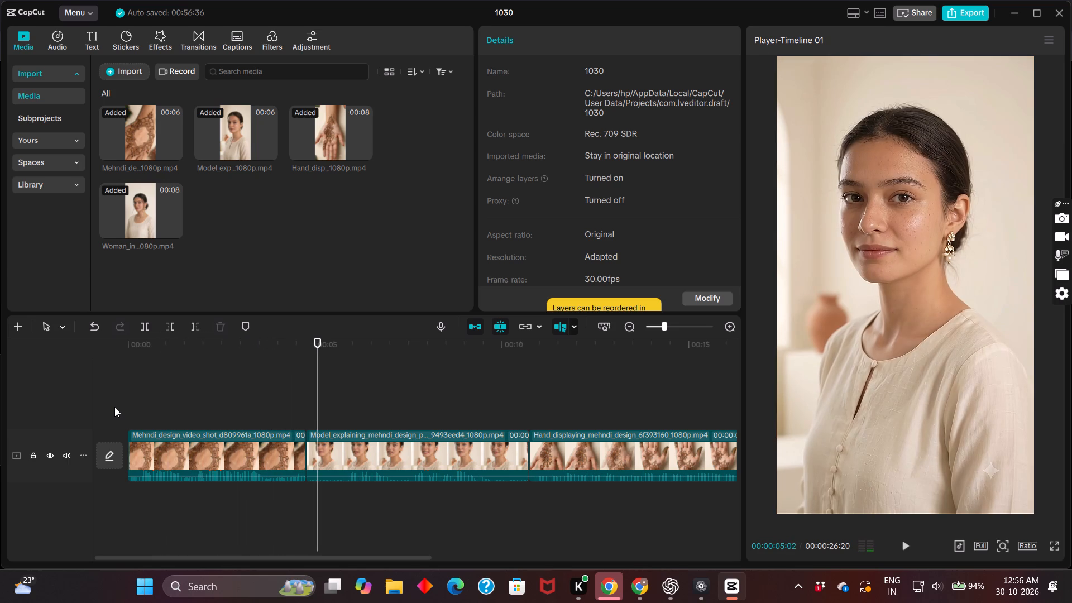
pyautogui.click(213, 420)
pyautogui.press('space')
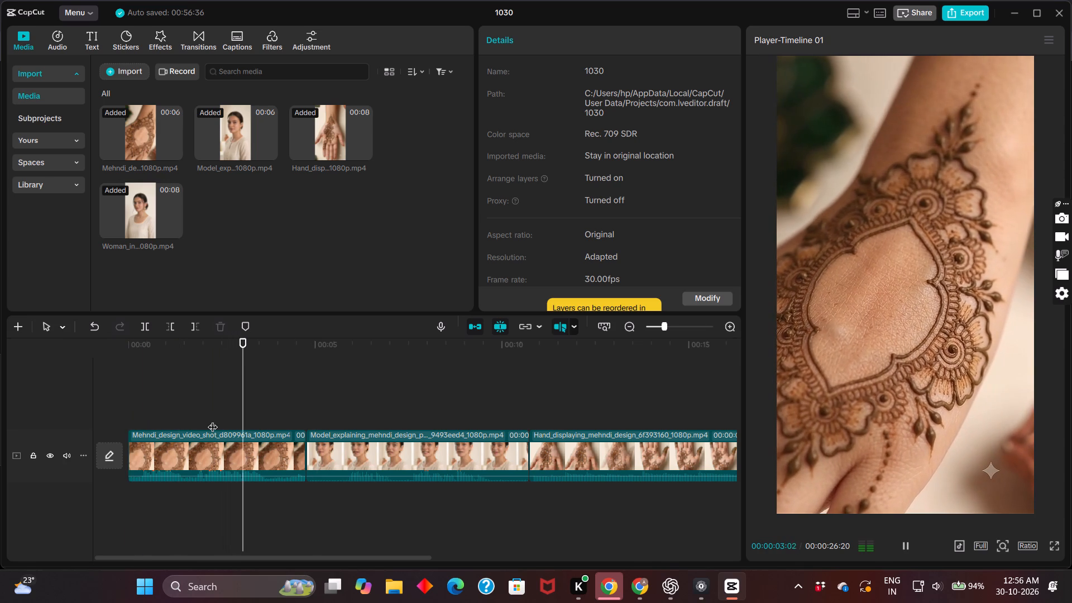
pyautogui.press('space')
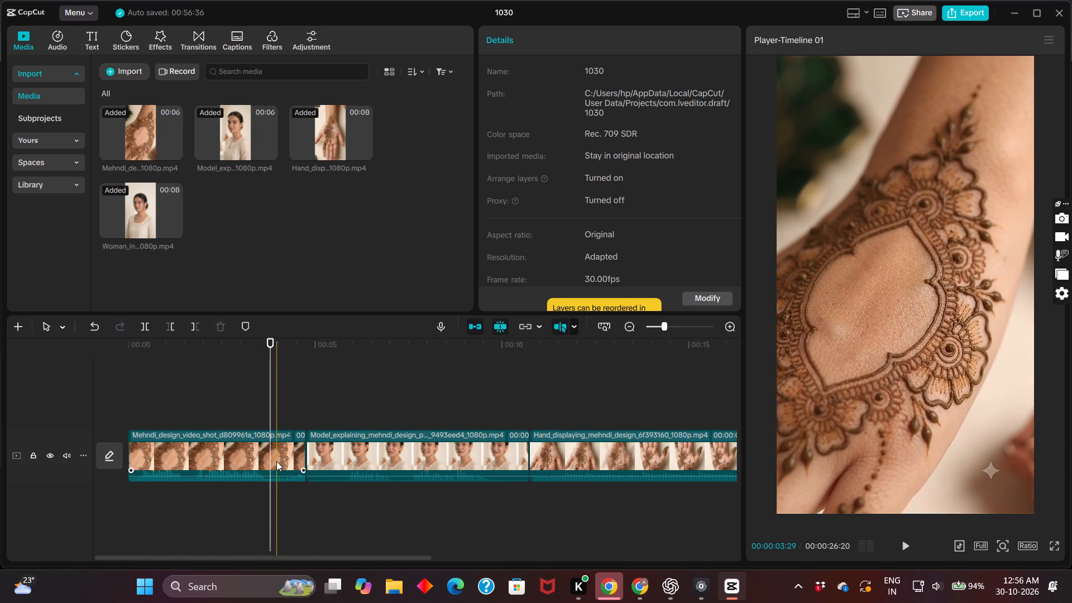
pyautogui.click(276, 461)
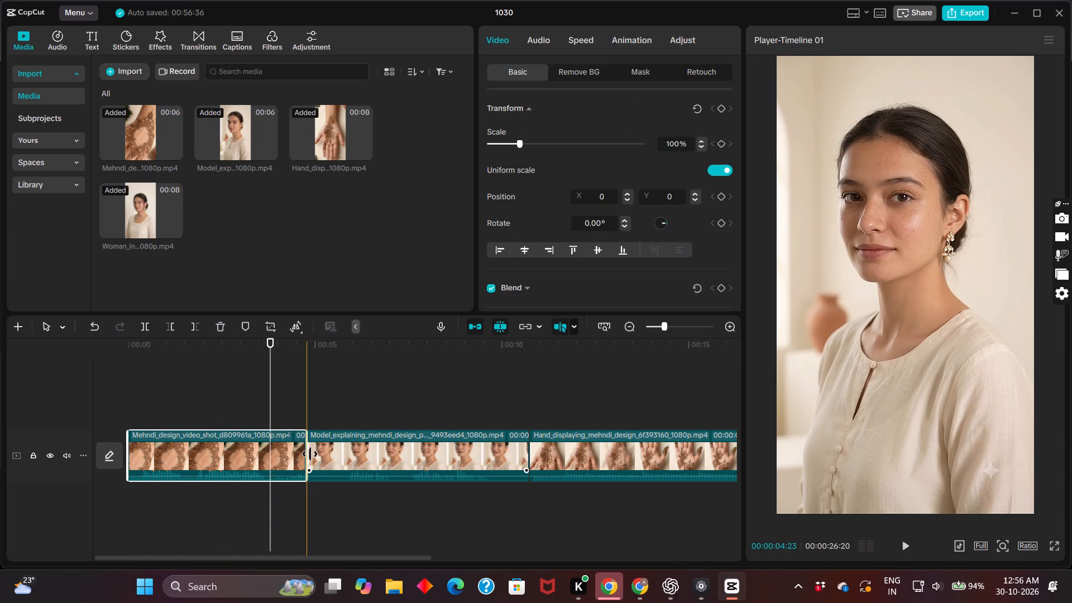
pyautogui.moveTo(308, 454); pyautogui.dragTo(275, 453)
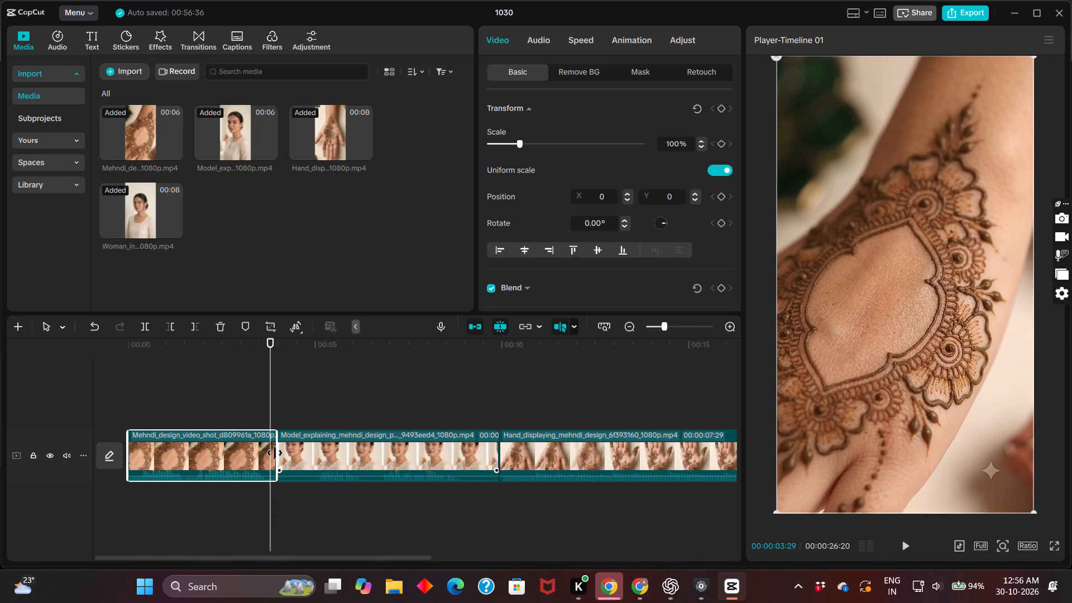
pyautogui.moveTo(275, 453); pyautogui.dragTo(270, 451)
pyautogui.click(200, 407)
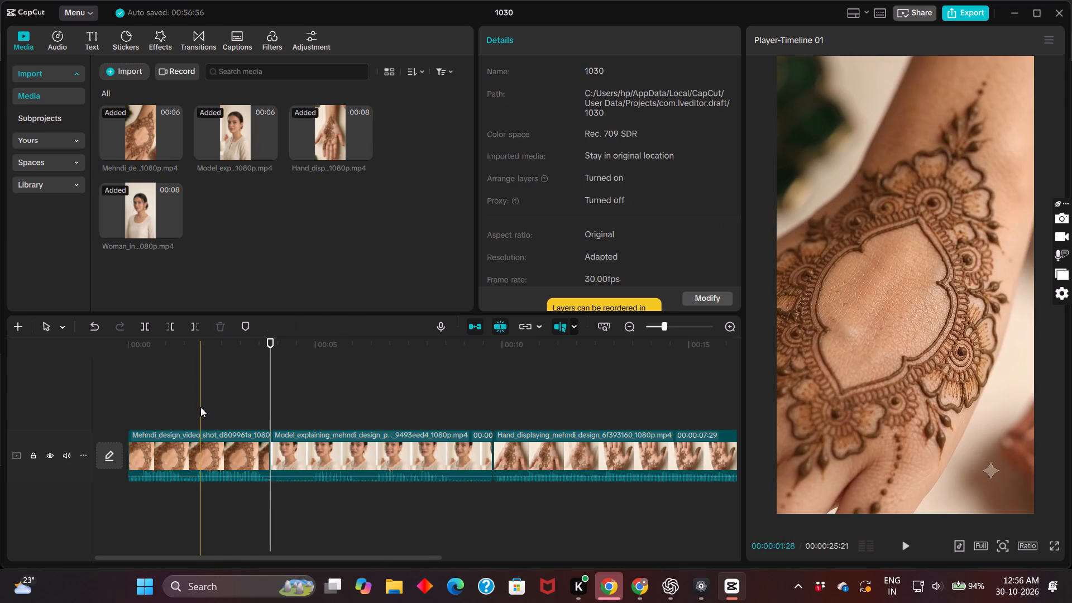
# Replay the end of the opening mehndi design clip and trim it by three frames, so it ends at about 3.7 seconds.
pyautogui.press('space')
pyautogui.press('space')
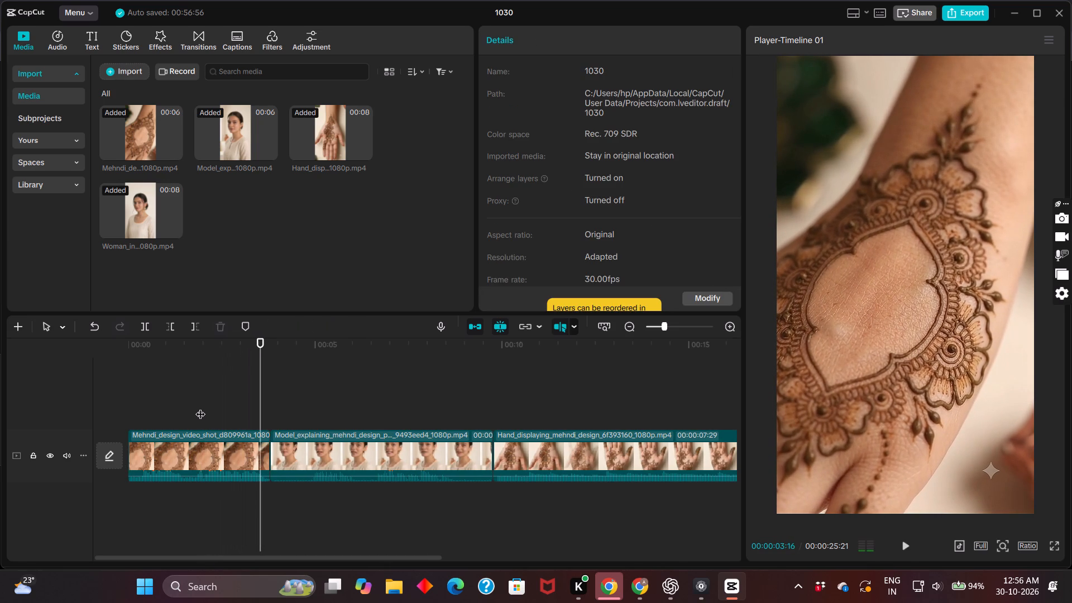
pyautogui.press('space')
pyautogui.press('space')
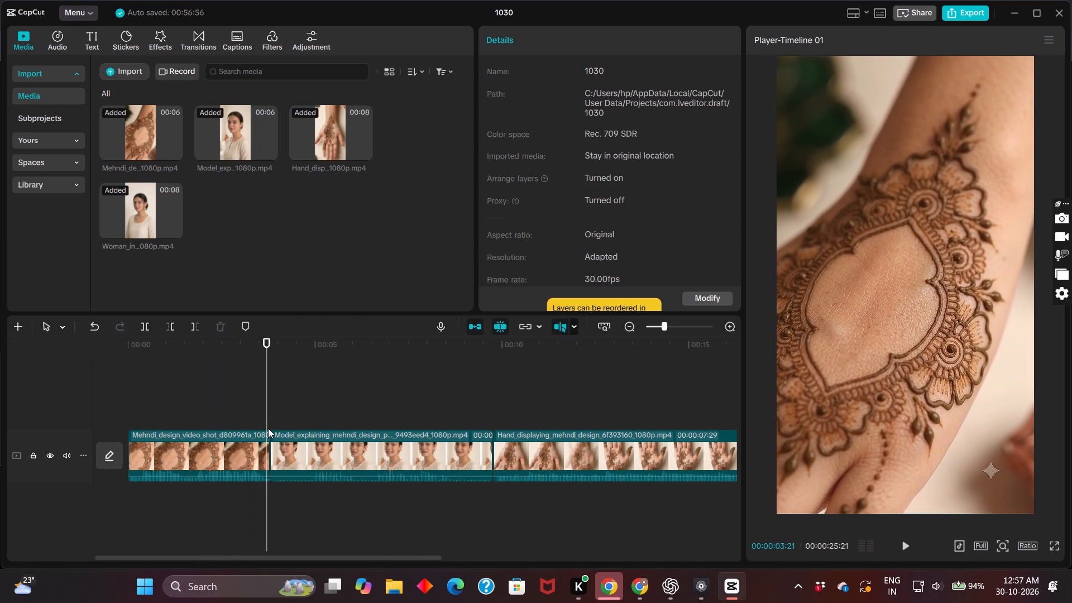
pyautogui.click(253, 448)
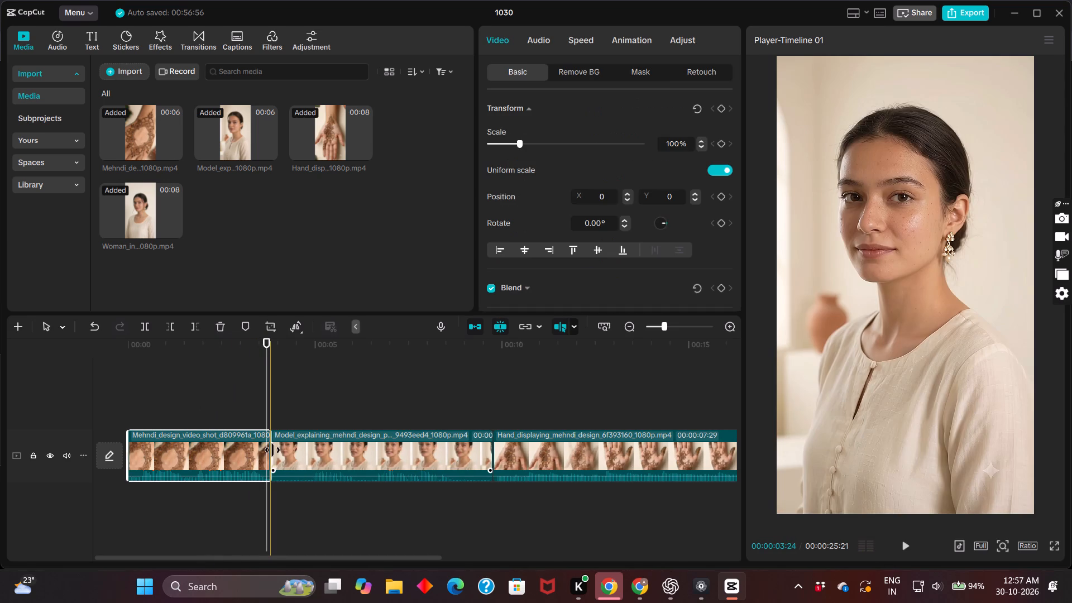
pyautogui.moveTo(272, 450); pyautogui.dragTo(267, 452)
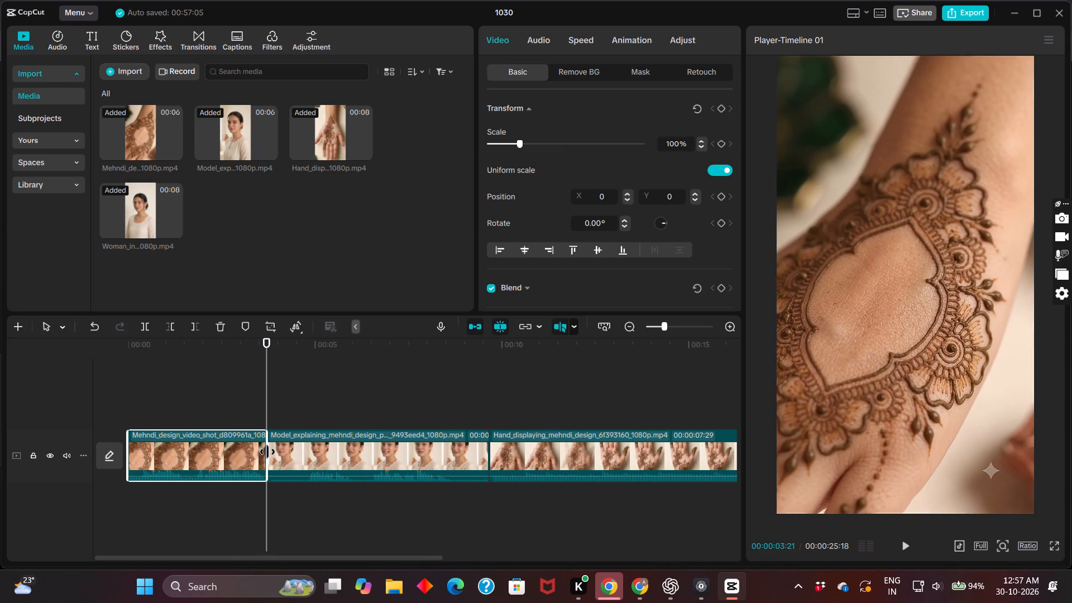
# Review the cut into the model-explaining clip and trim about 1.2 seconds off that clip's start.
pyautogui.click(232, 419)
pyautogui.press('space')
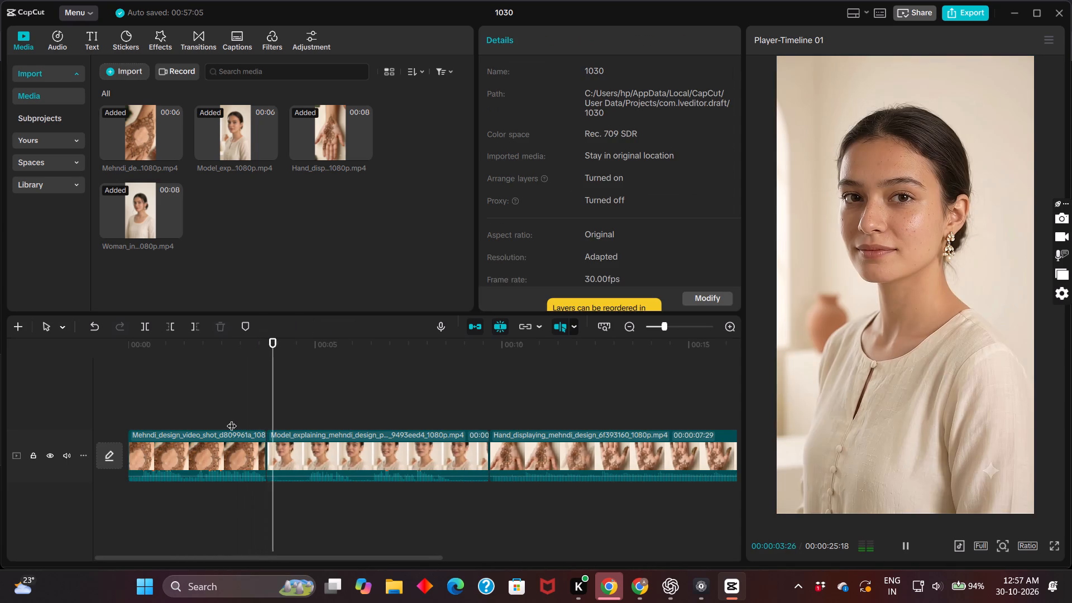
pyautogui.press('space')
pyautogui.press('space')
pyautogui.press('space')
pyautogui.press('space')
pyautogui.press('space')
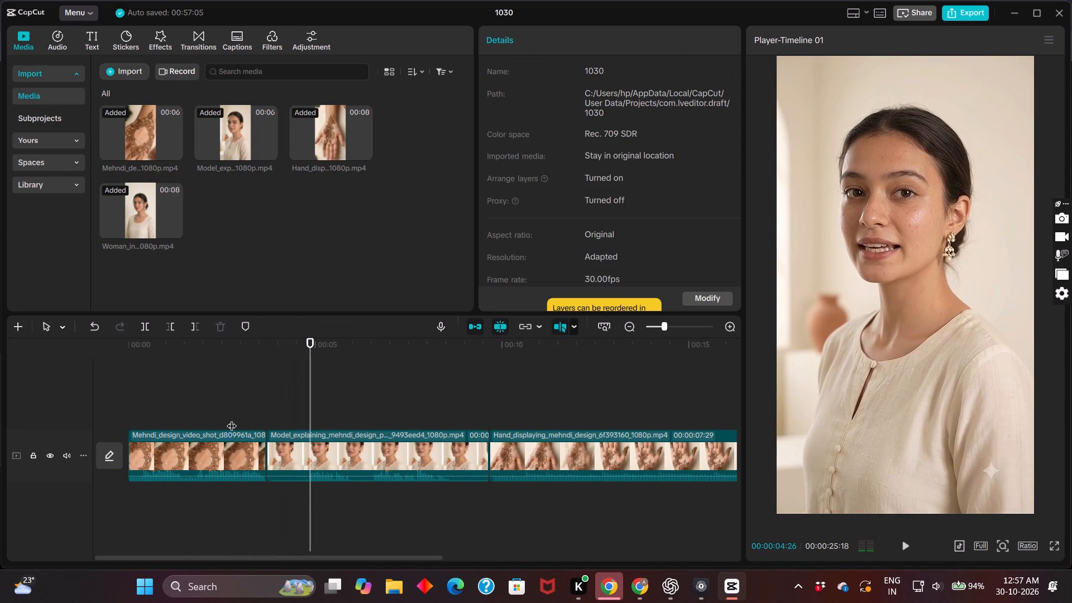
pyautogui.click(286, 454)
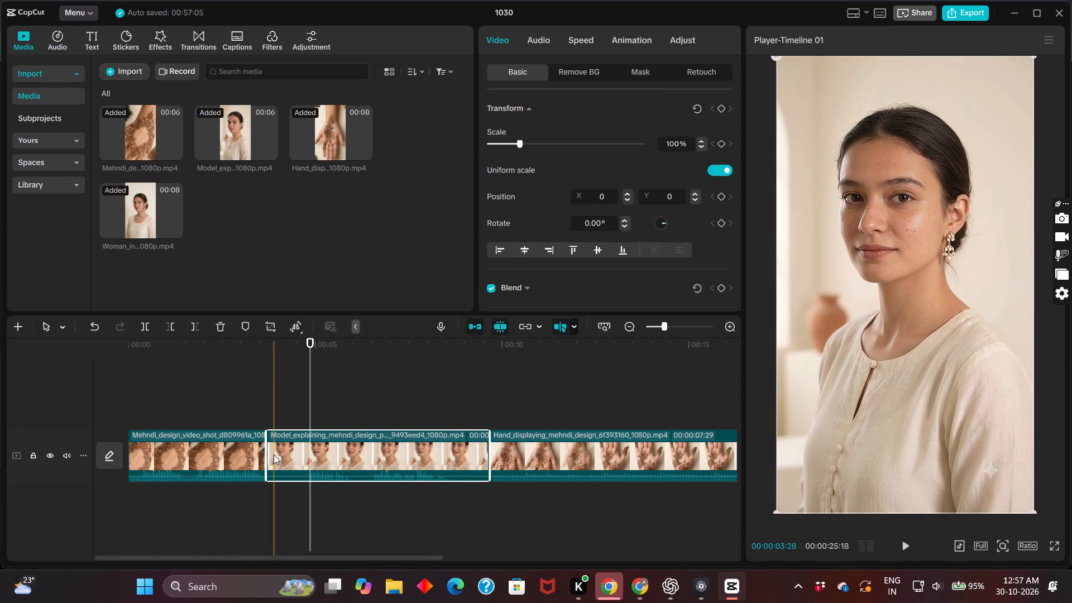
pyautogui.moveTo(265, 453); pyautogui.dragTo(305, 453)
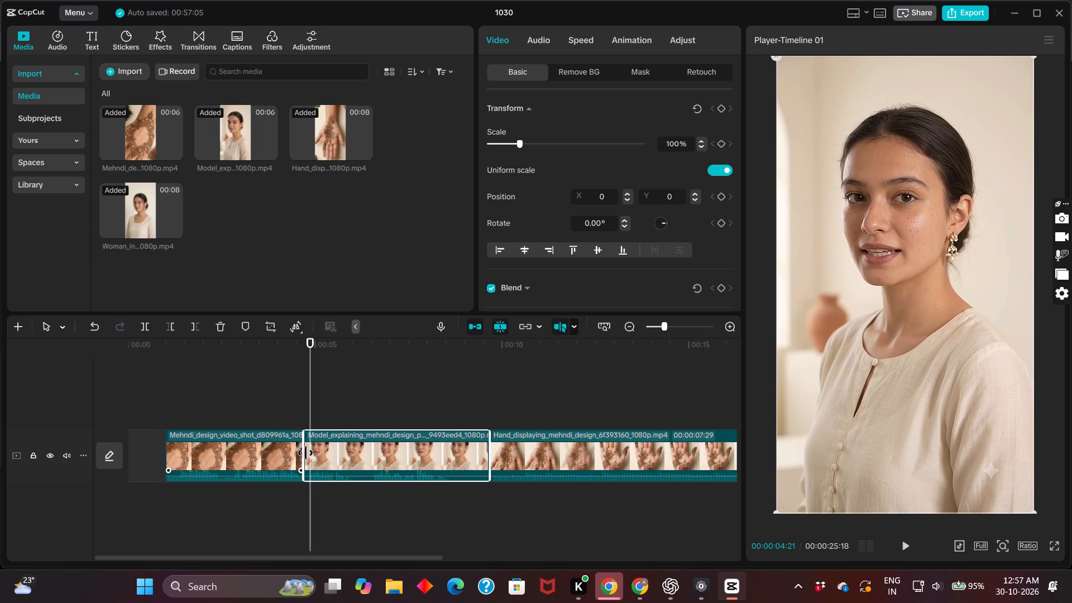
pyautogui.moveTo(305, 453); pyautogui.dragTo(307, 453)
# Replay the shortened start of the model-explaining clip and extend it back by about two frames.
pyautogui.click(209, 417)
pyautogui.press('space')
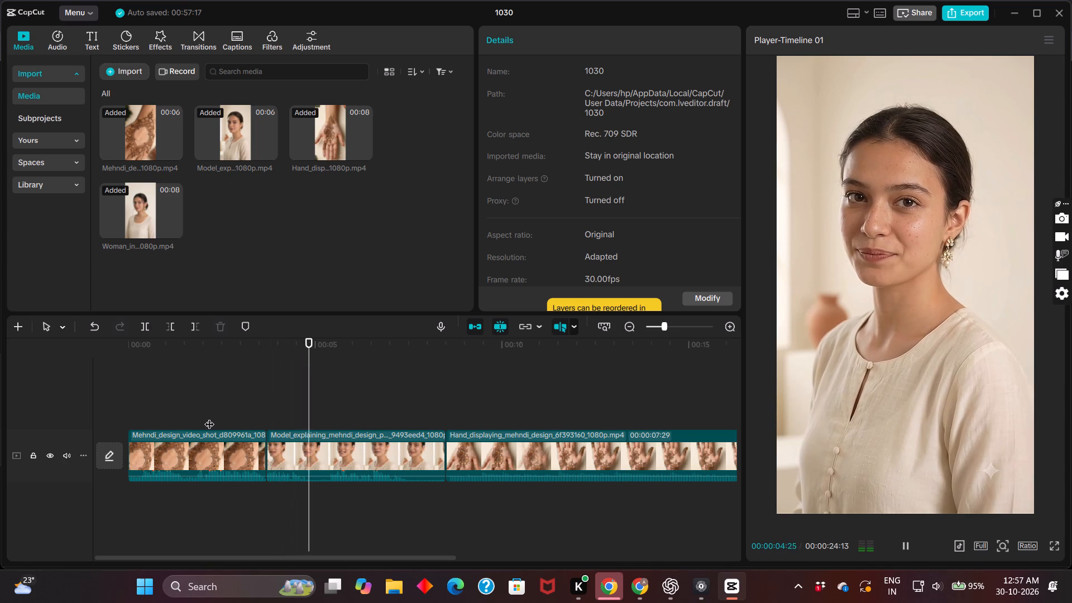
pyautogui.press('space')
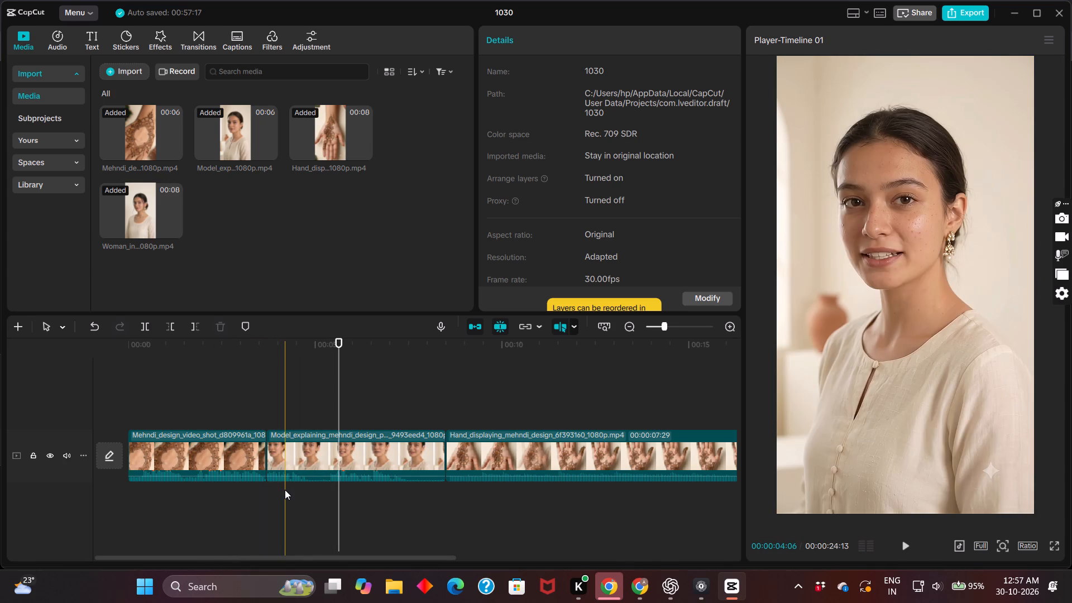
pyautogui.click(281, 462)
pyautogui.click(268, 457)
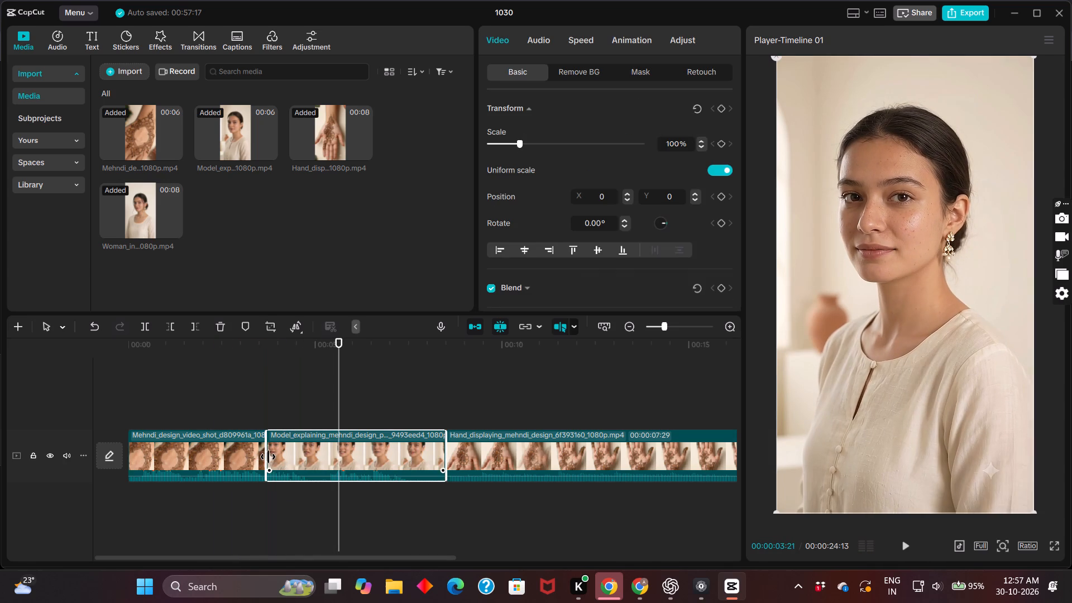
# Review the model-explaining clip and trim about 1 second off its end, so it finishes at about 7.6 seconds.
pyautogui.click(238, 413)
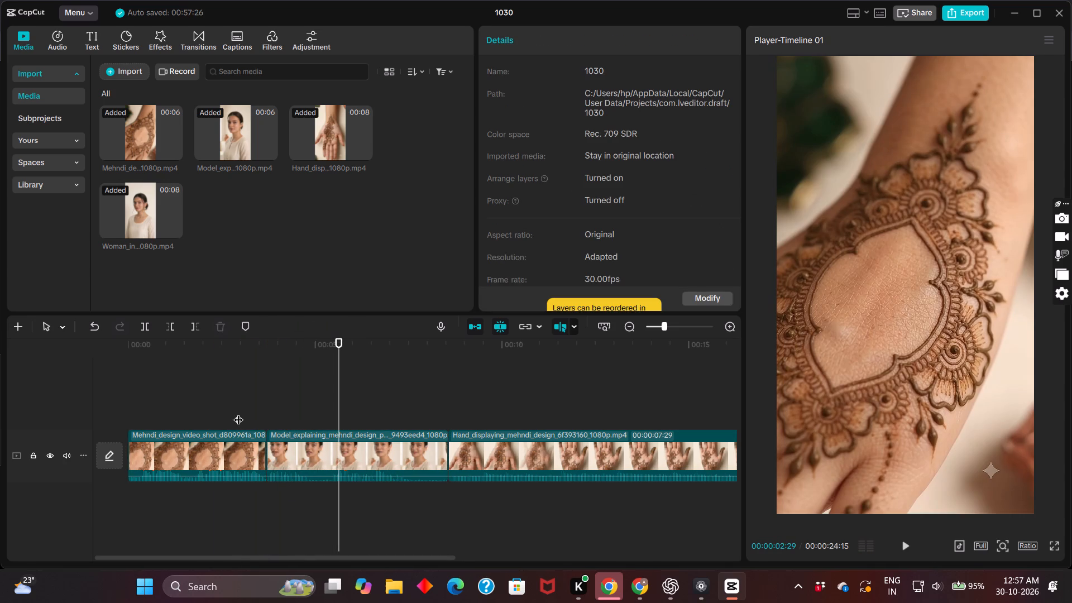
pyautogui.press('space')
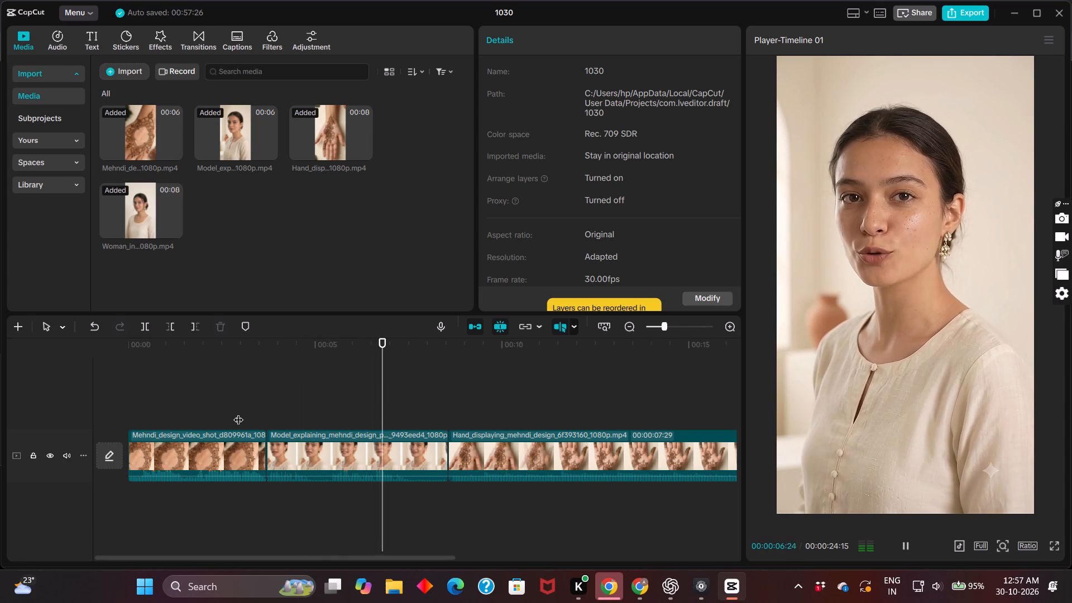
pyautogui.press('space')
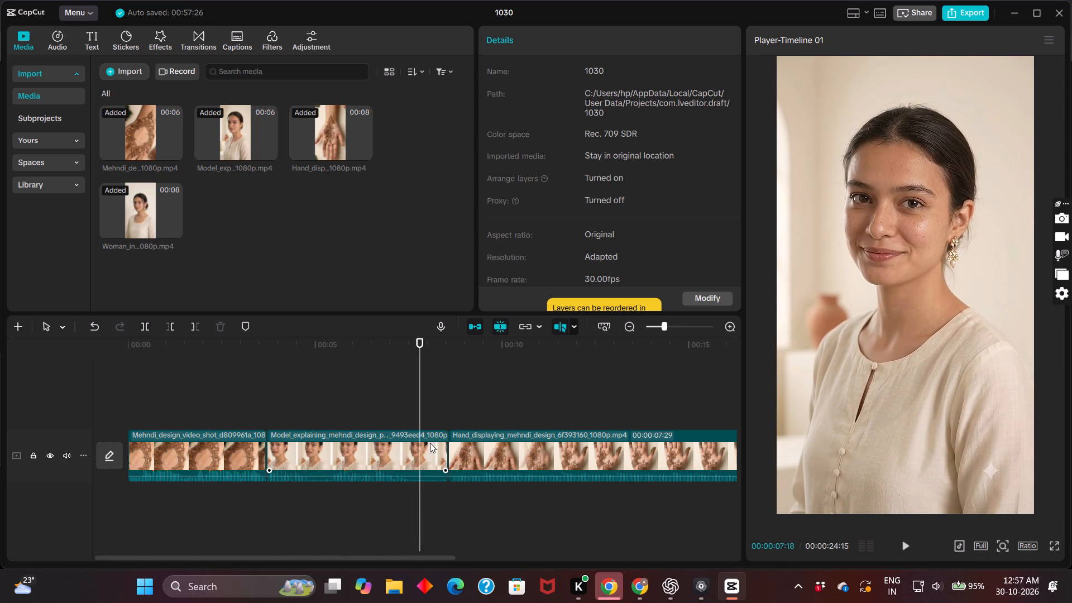
pyautogui.click(435, 449)
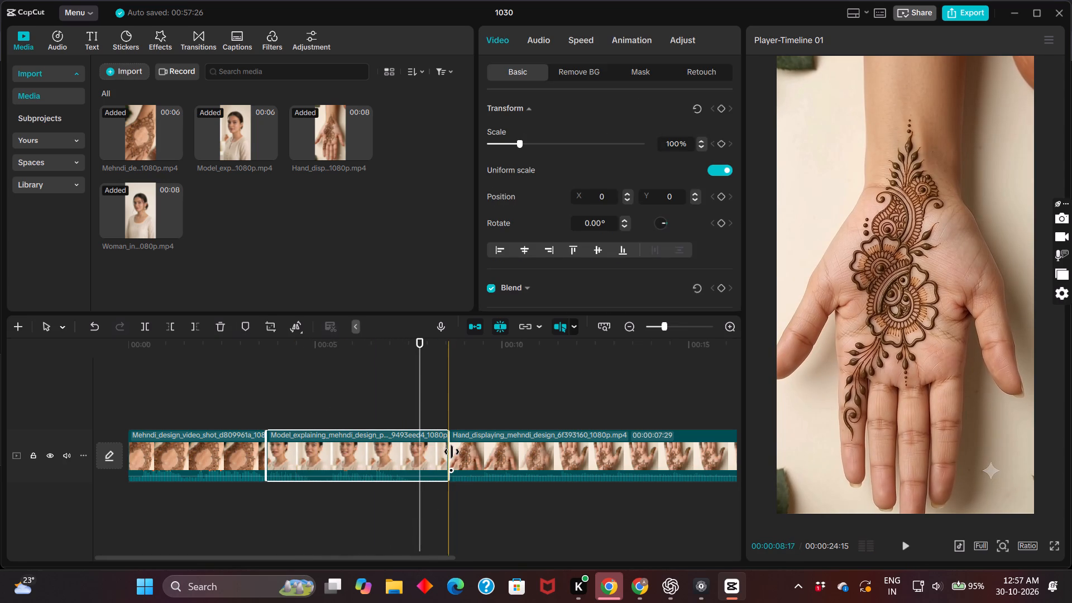
pyautogui.moveTo(452, 452); pyautogui.dragTo(414, 457)
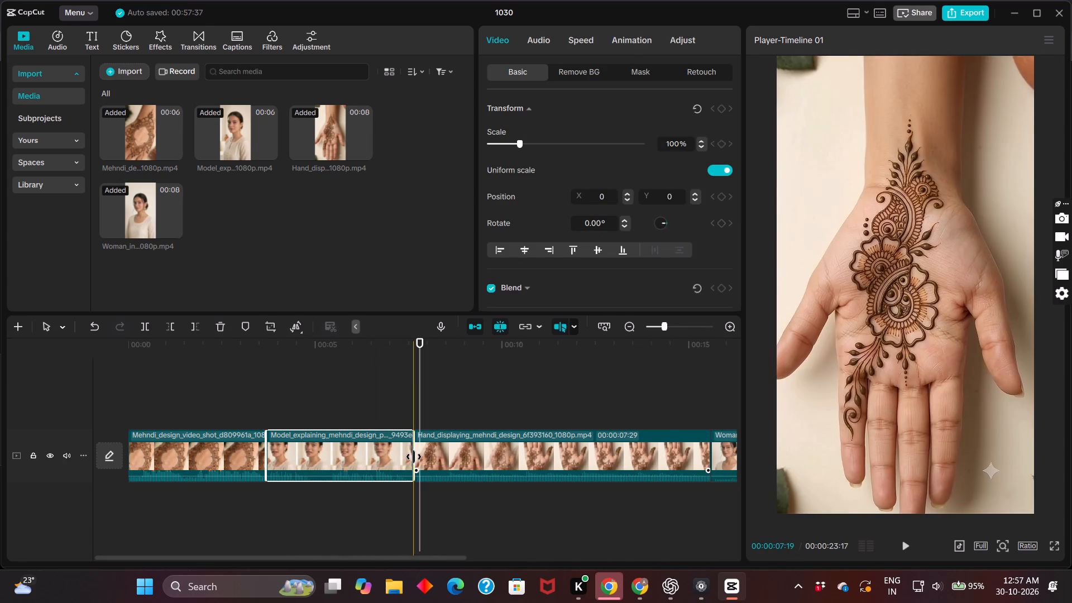
# Replay the cut from the model-explaining clip to the hand-displaying clip several times to check its timing.
pyautogui.click(354, 419)
pyautogui.press('space')
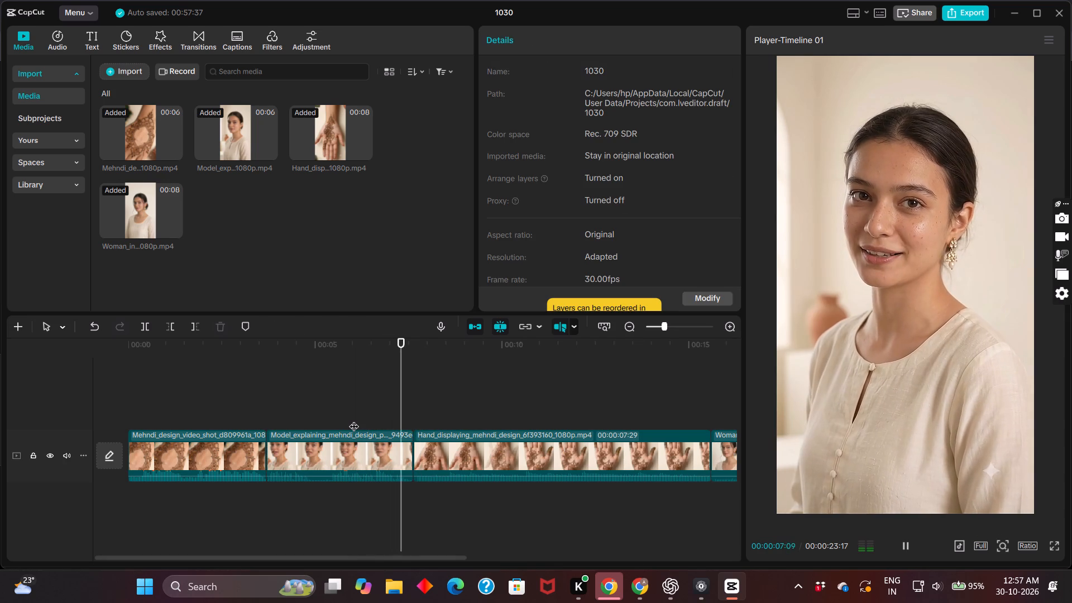
pyautogui.press('space')
pyautogui.press('space')
pyautogui.press('space')
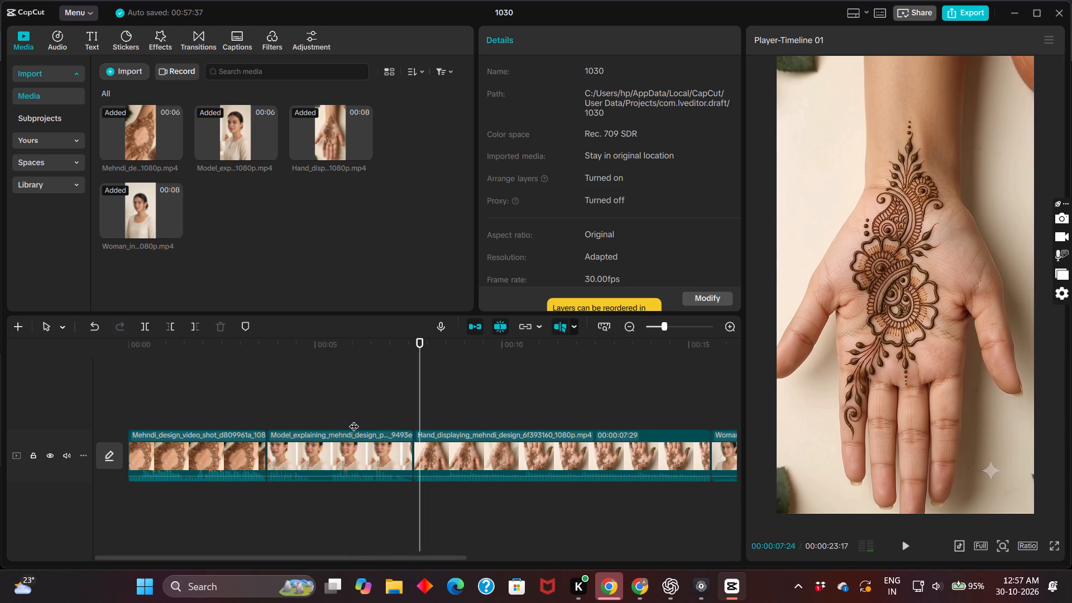
pyautogui.click(365, 420)
pyautogui.press('space')
pyautogui.press('space')
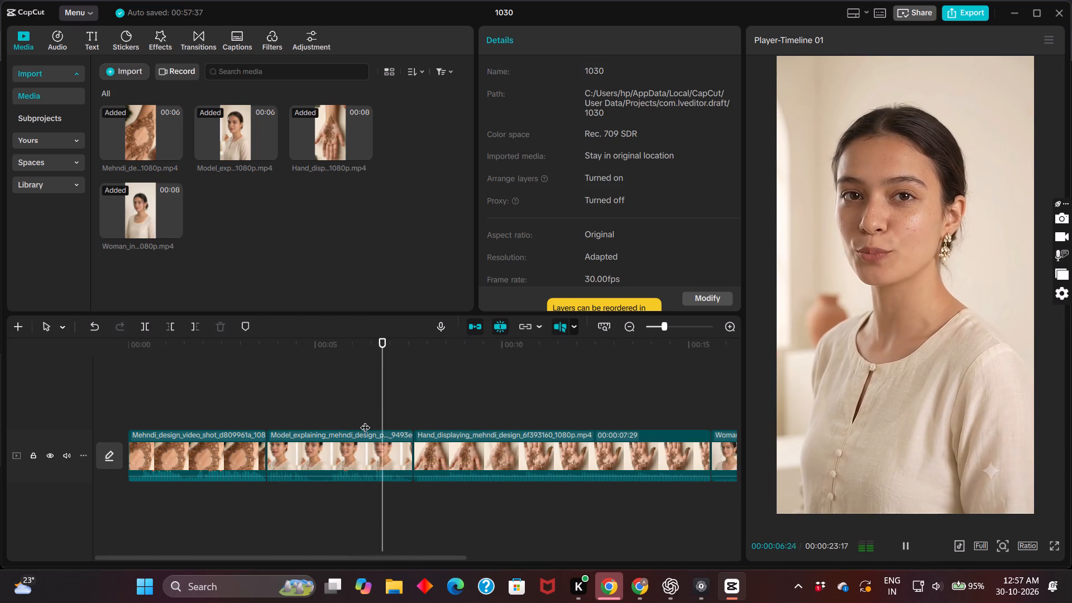
pyautogui.press('space')
pyautogui.press('space')
pyautogui.press('space')
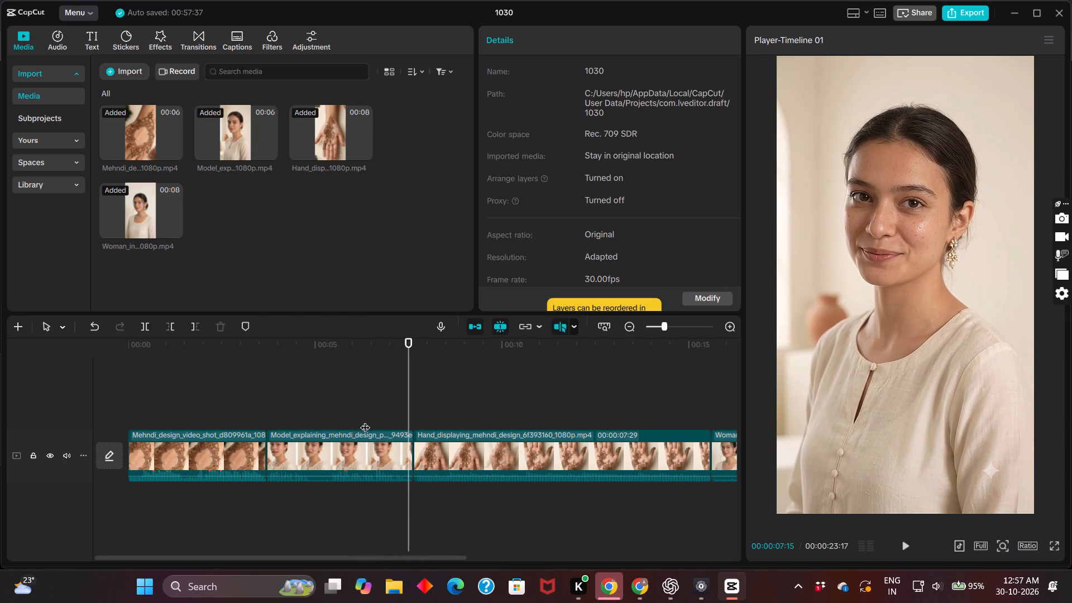
# Review the hand-displaying clip and trim about 2.9 seconds off its end, so it finishes at about 12.7 seconds.
pyautogui.press('space')
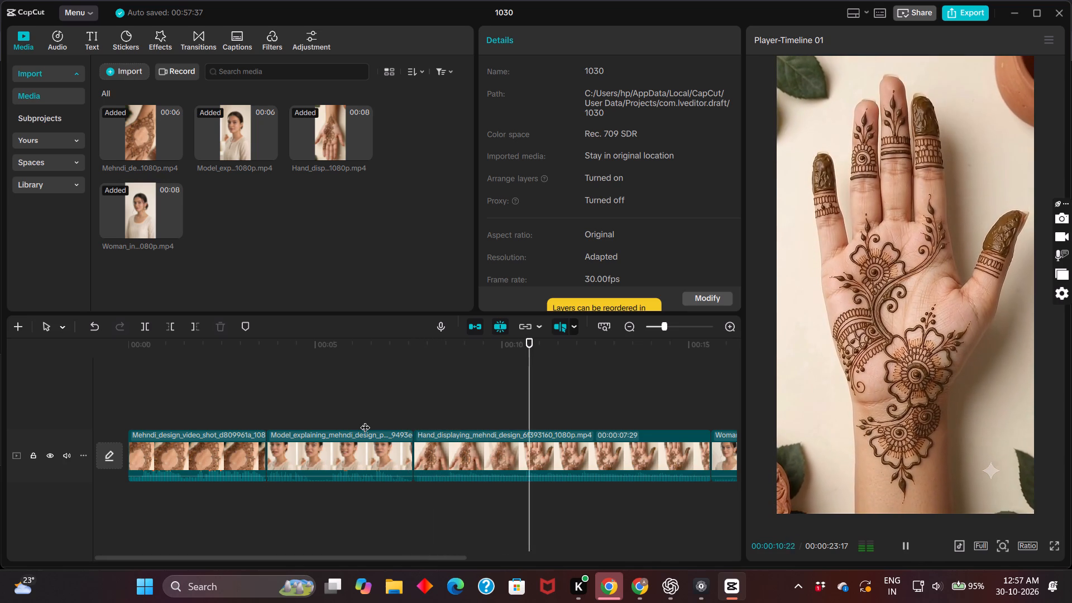
pyautogui.press('space')
pyautogui.press('space')
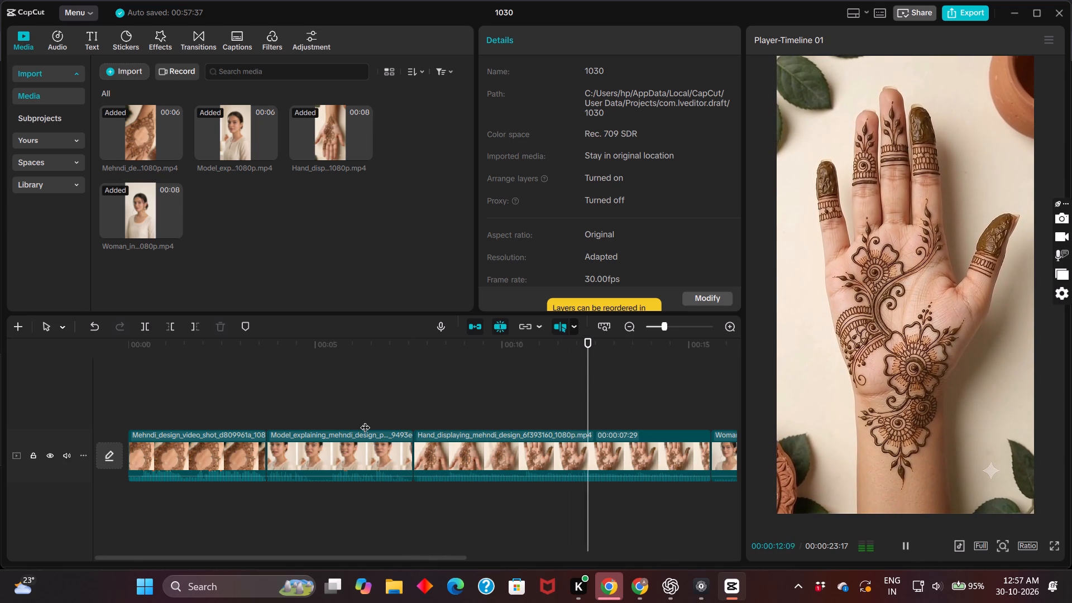
pyautogui.press('space')
pyautogui.click(606, 472)
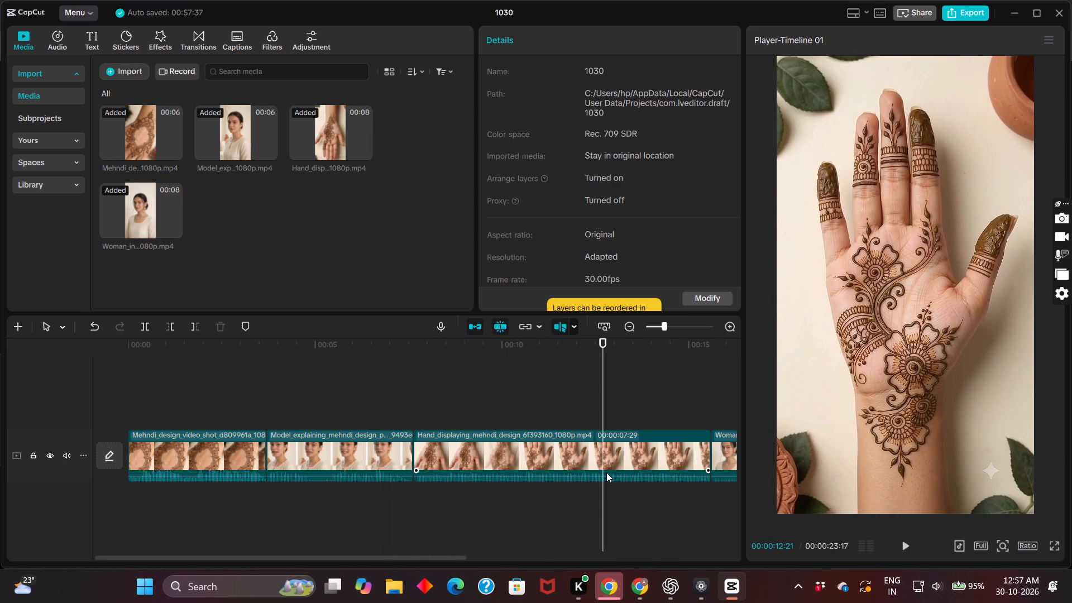
pyautogui.moveTo(712, 457); pyautogui.dragTo(620, 471)
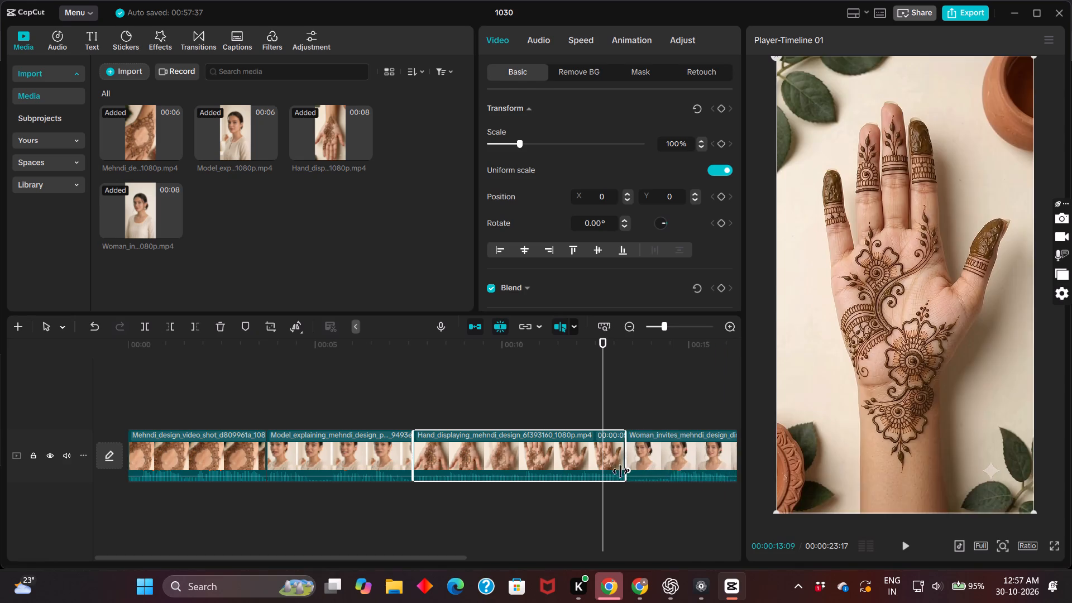
pyautogui.moveTo(620, 471); pyautogui.dragTo(604, 471)
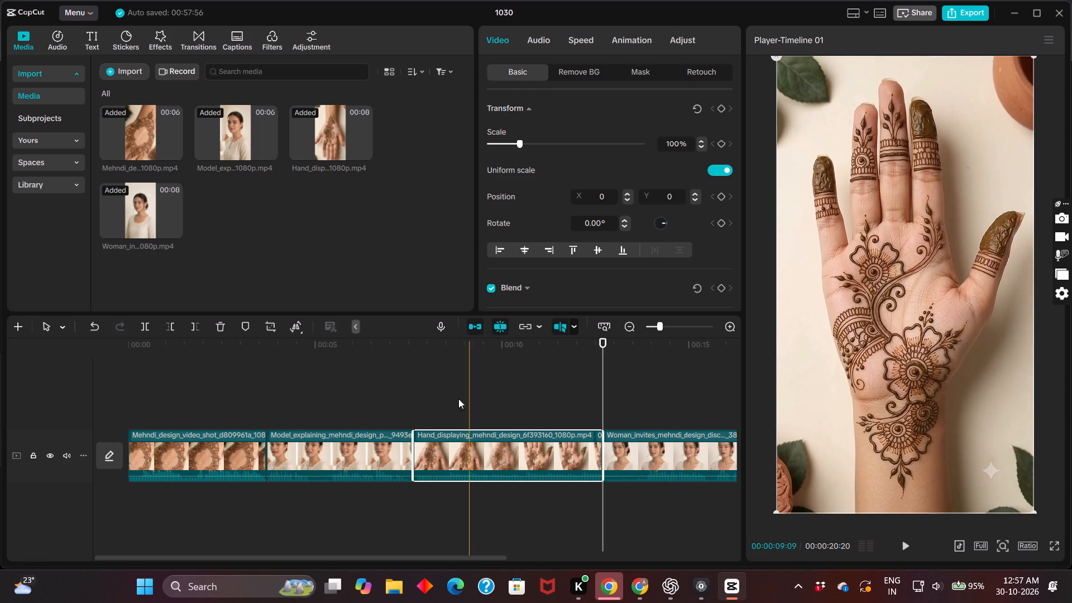
# Review the cut into the closing woman-invites clip and trim about 1 second off that clip's start.
pyautogui.click(410, 401)
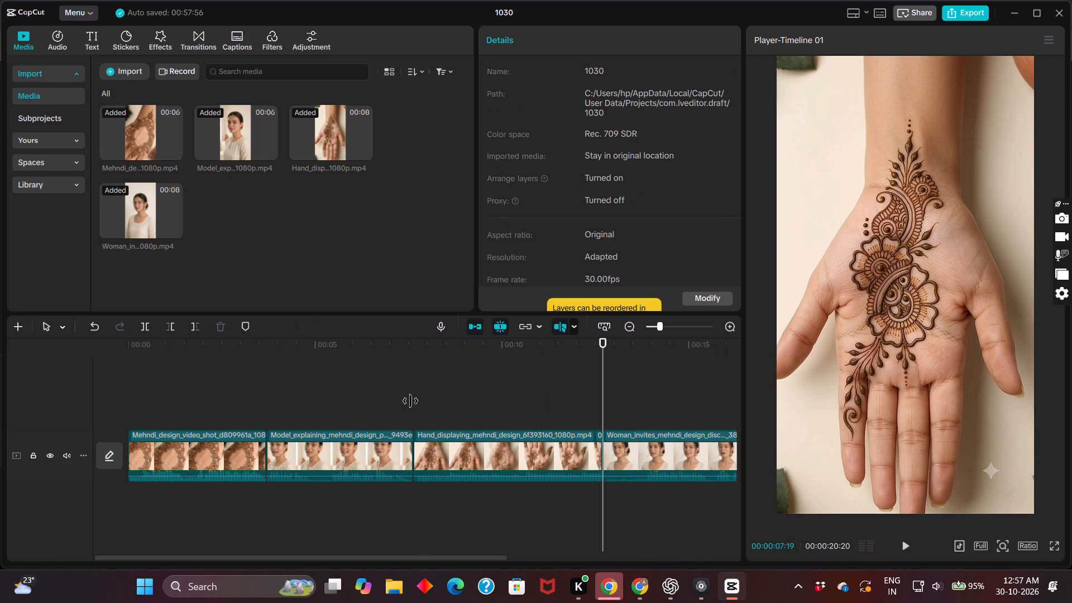
pyautogui.press('space')
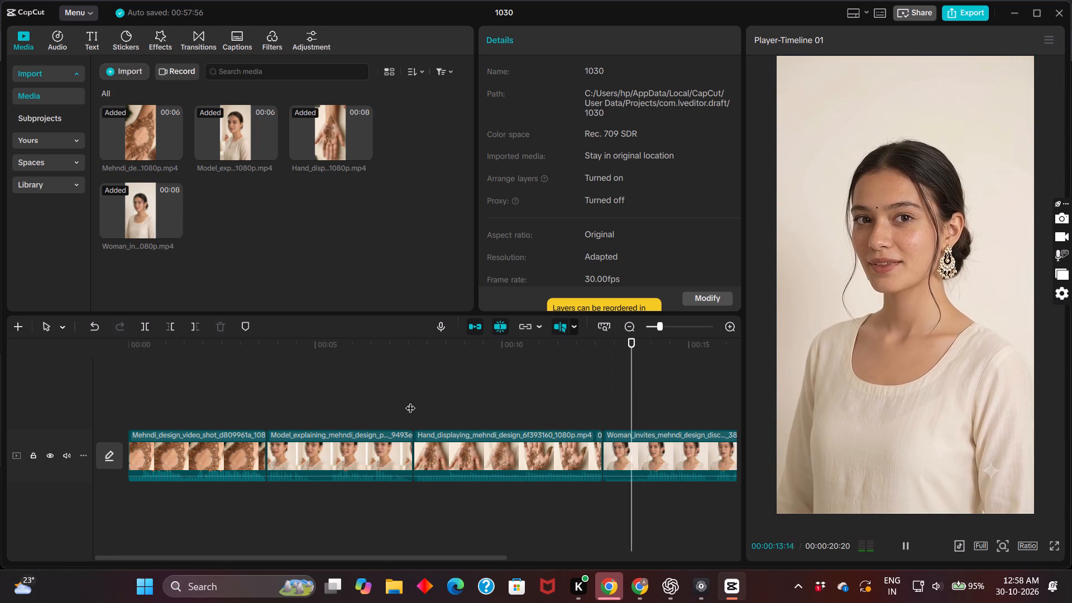
pyautogui.press('space')
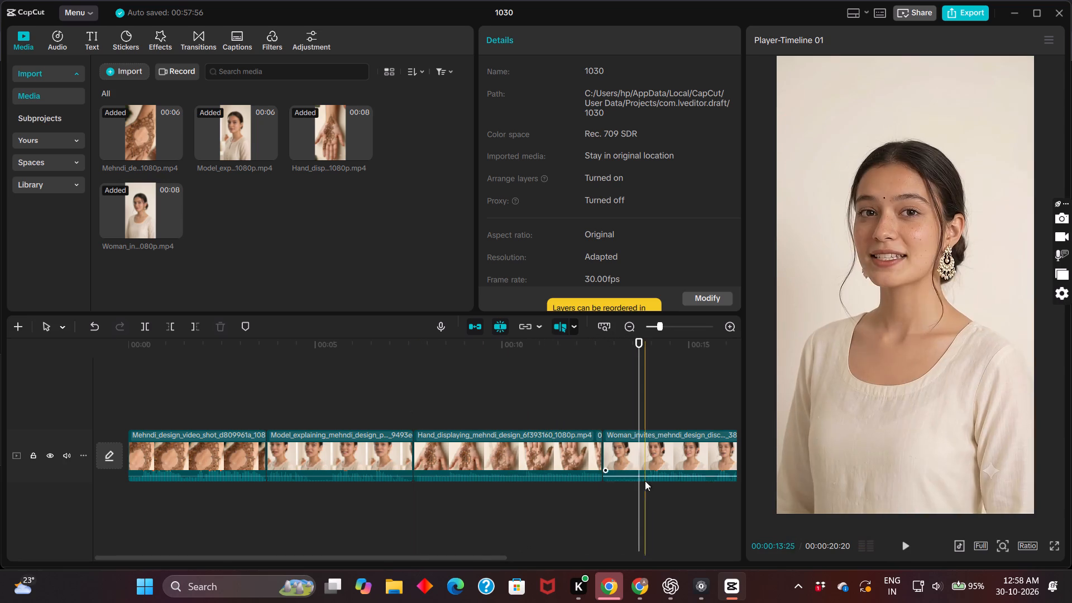
pyautogui.click(624, 459)
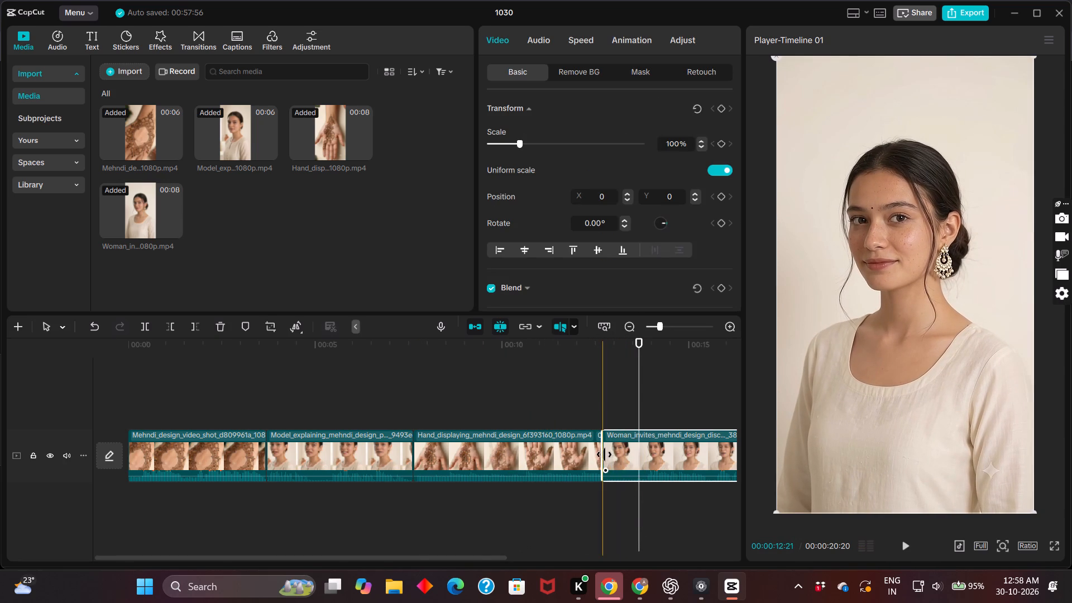
pyautogui.moveTo(604, 454); pyautogui.dragTo(641, 454)
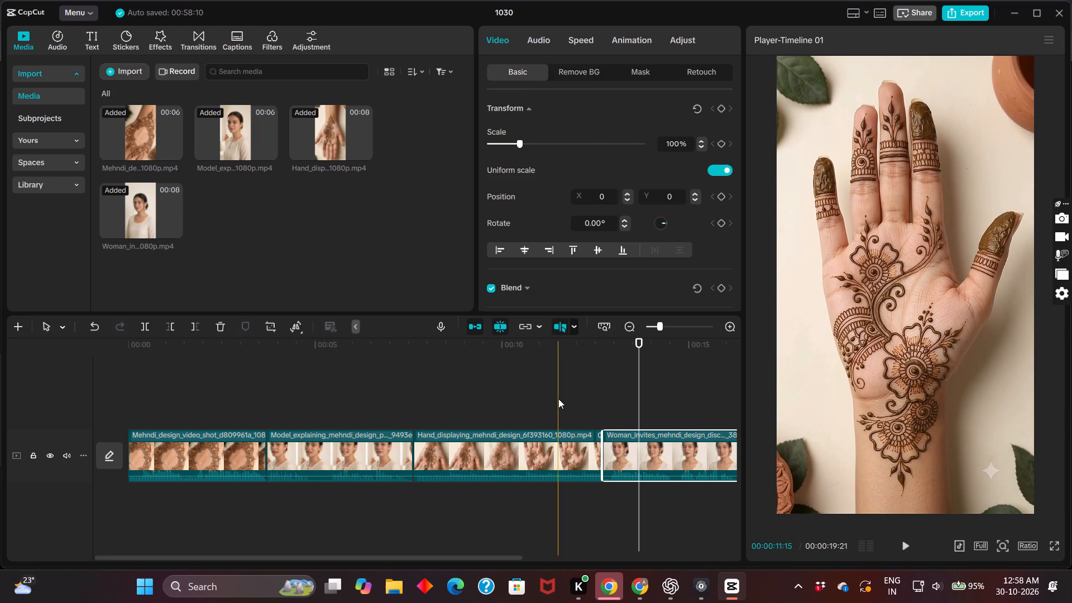
# Play from the end of the hand-displaying clip through the closing woman-invites clip, checking the cut and where its speech ends.
pyautogui.click(558, 399)
pyautogui.press('space')
pyautogui.press('space')
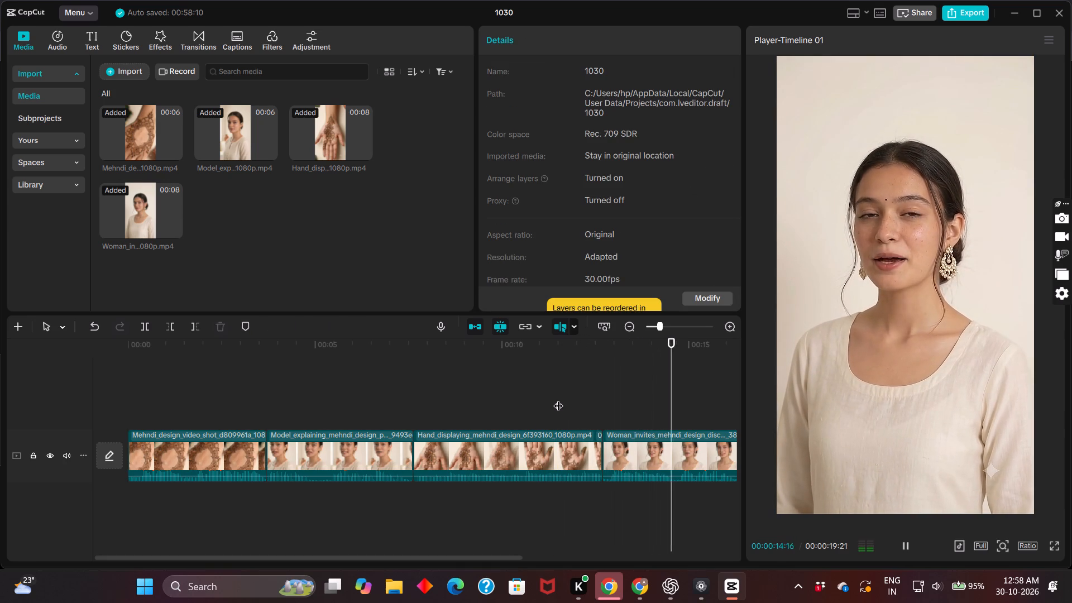
pyautogui.press('space')
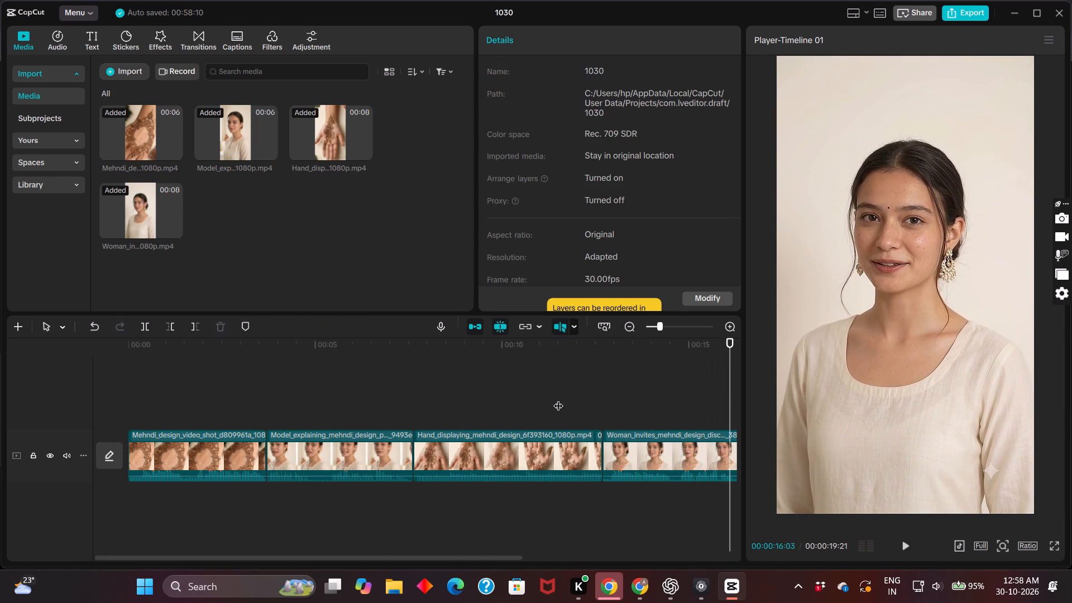
pyautogui.press('space')
pyautogui.press('space')
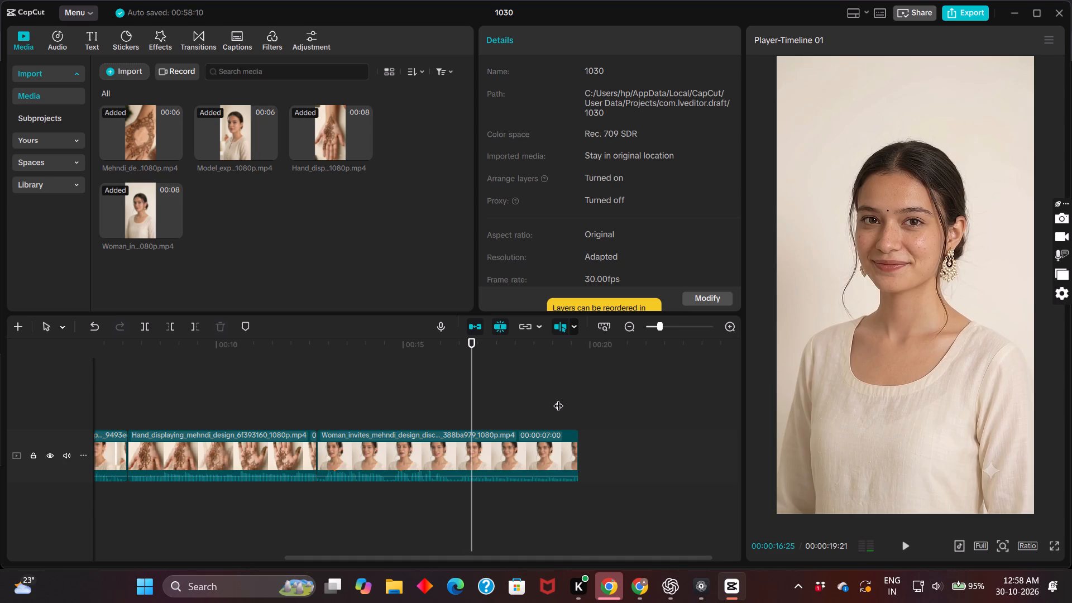
pyautogui.click(356, 397)
pyautogui.press('space')
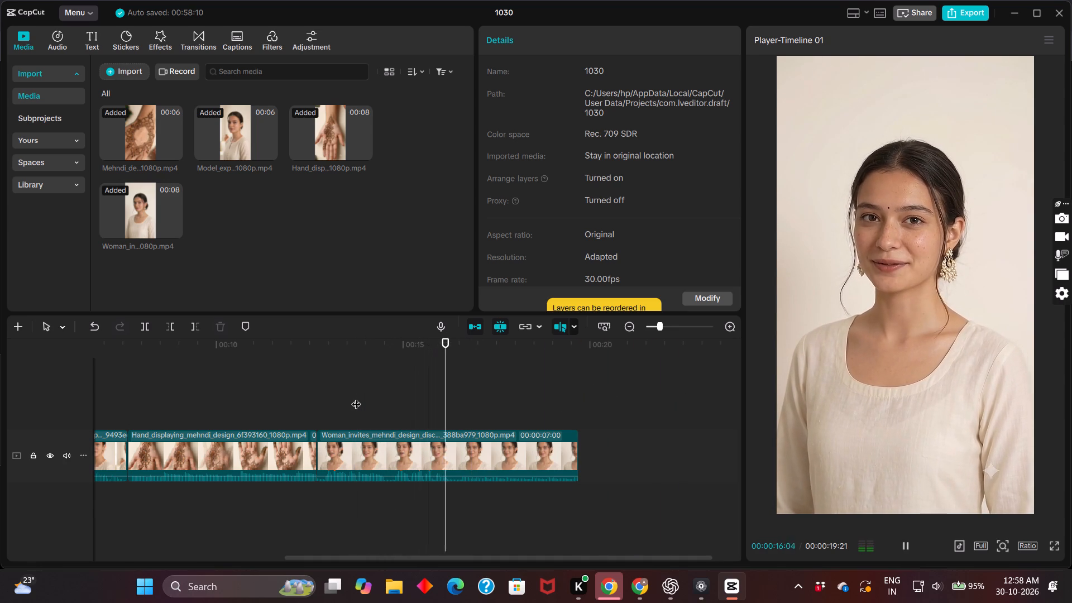
pyautogui.press('space')
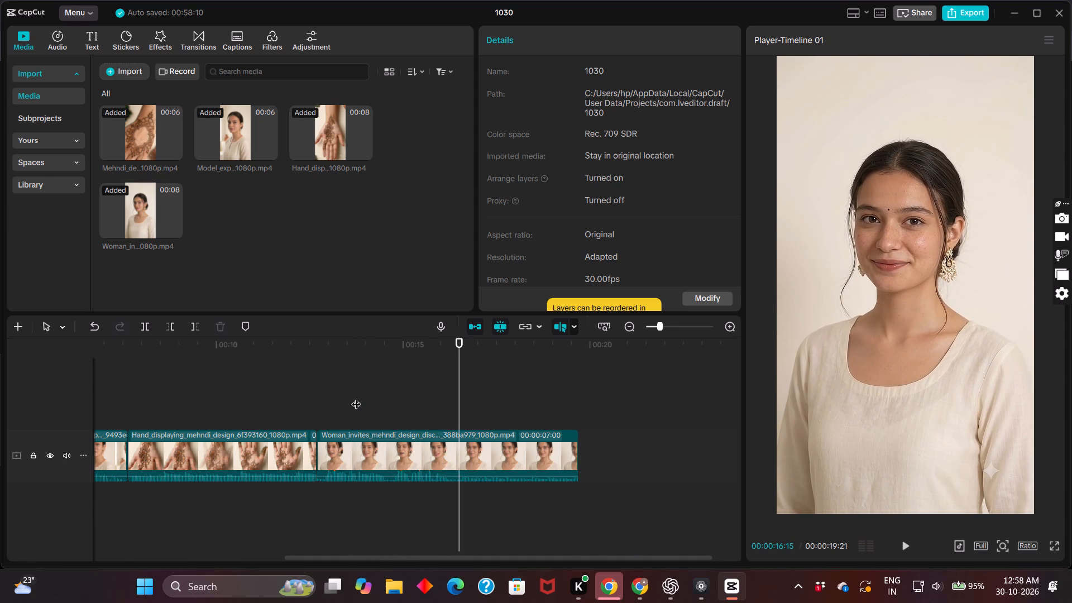
# Trim about 3.3 seconds off the end of the closing woman-invites clip, so it finishes at about 16.4 seconds.
pyautogui.click(507, 441)
pyautogui.click(452, 407)
# Review where the speech ends in the closing woman-invites clip and trim about 3.3 seconds off its end, finishing at about 16.4 seconds.
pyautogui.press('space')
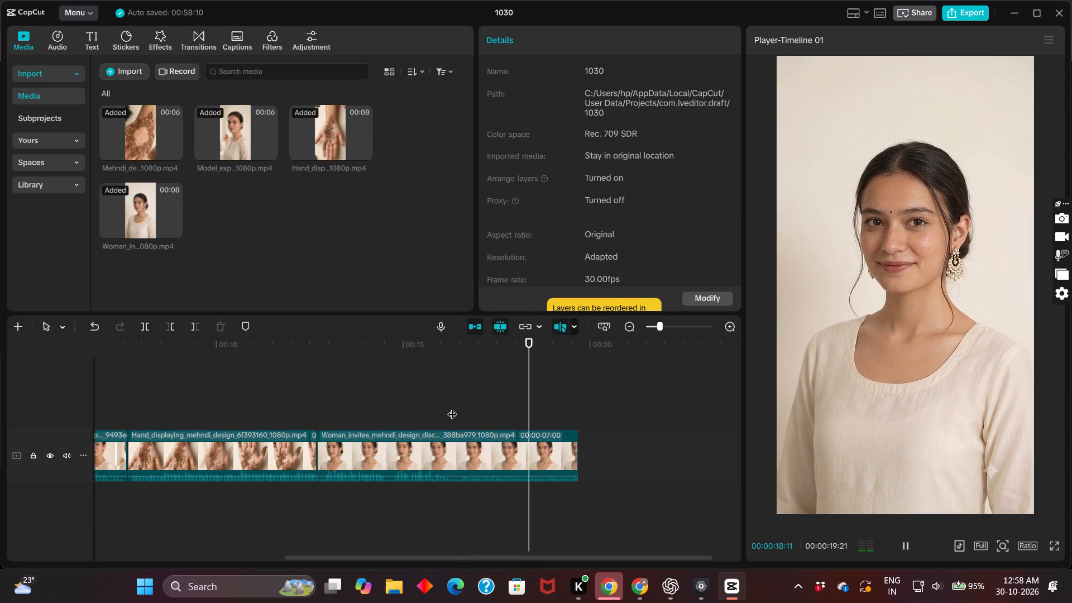
pyautogui.click(400, 396)
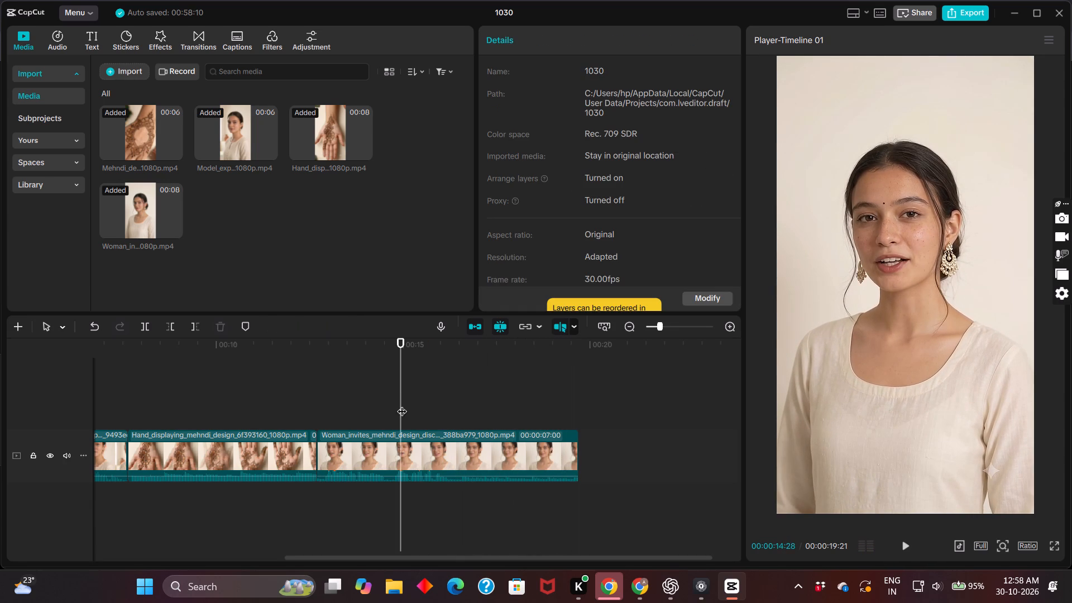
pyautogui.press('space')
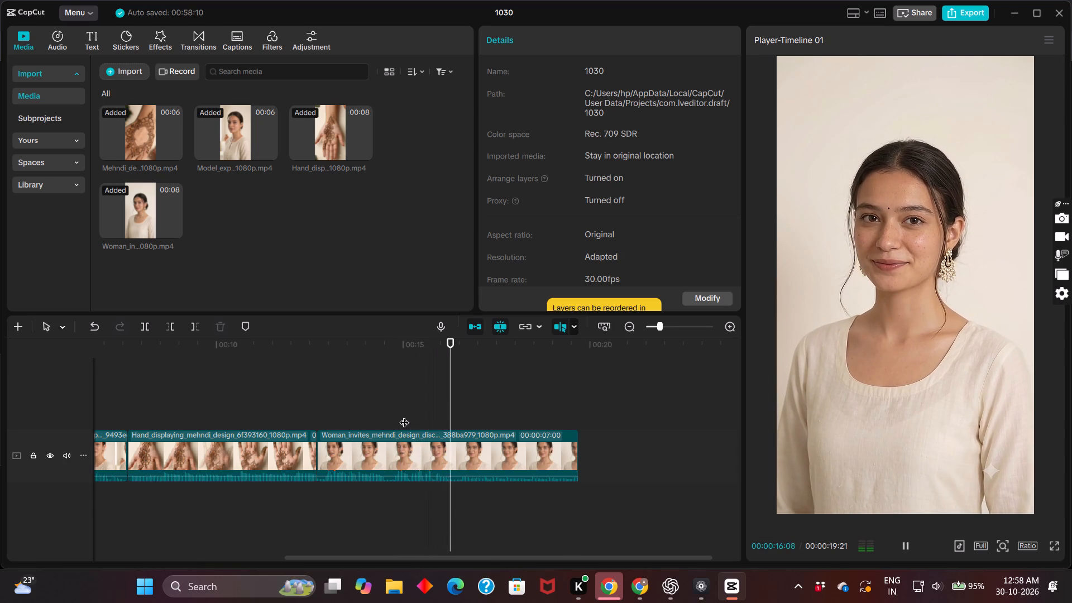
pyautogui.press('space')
pyautogui.click(476, 459)
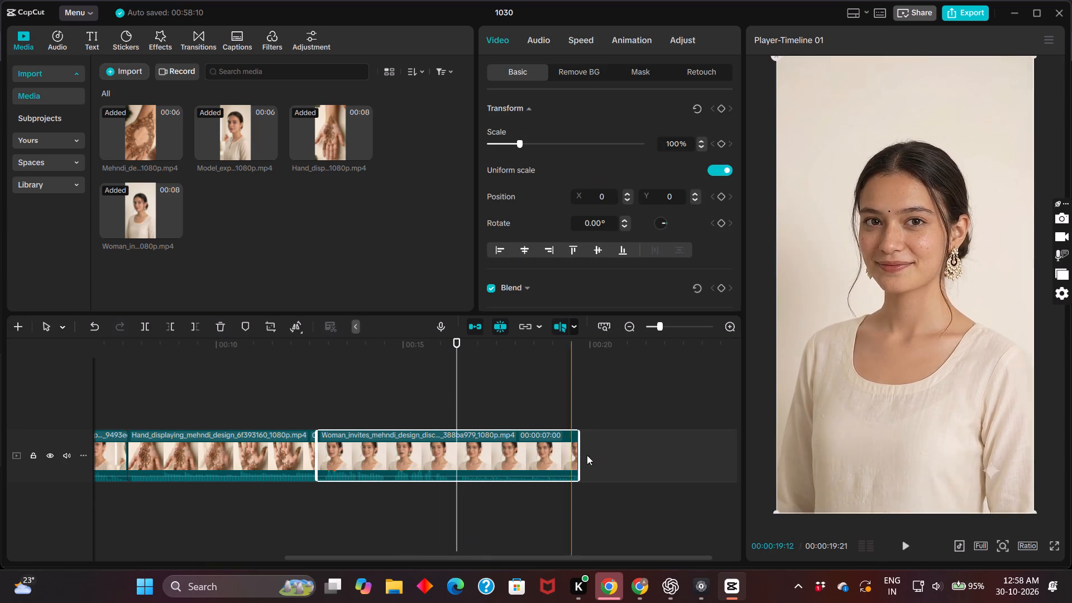
pyautogui.moveTo(580, 452); pyautogui.dragTo(465, 464)
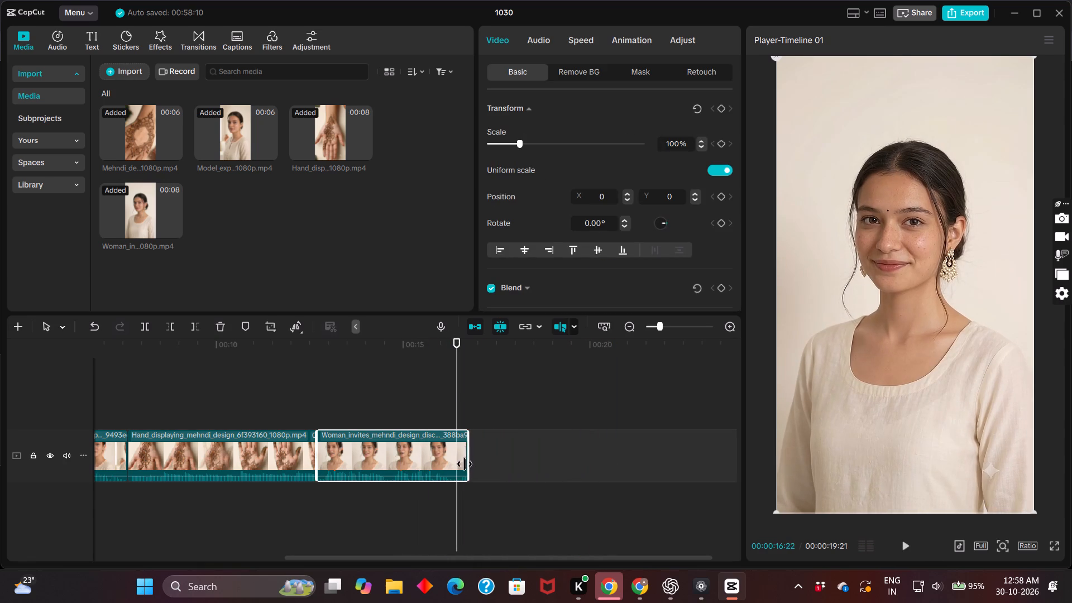
pyautogui.moveTo(465, 464); pyautogui.dragTo(457, 463)
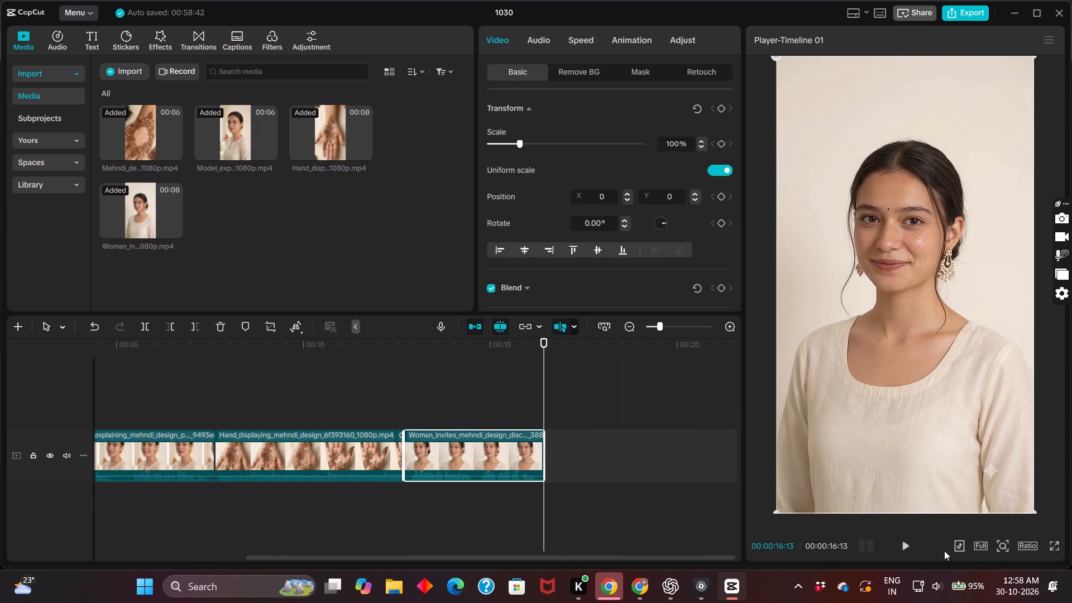
# Turn on the Instagram Reels social media preview overlay in the player.
pyautogui.click(961, 544)
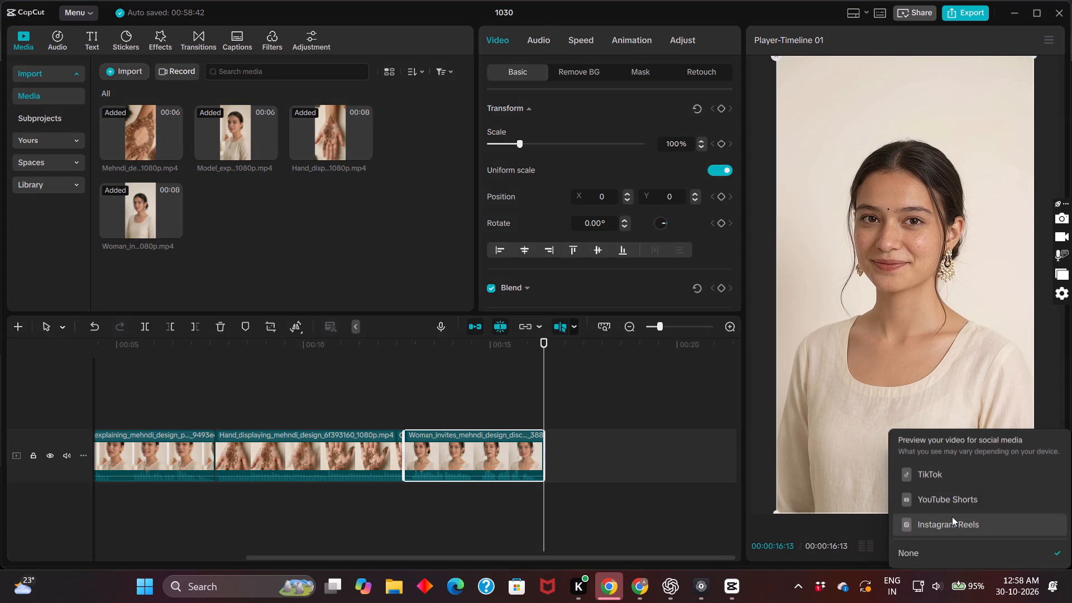
pyautogui.click(949, 528)
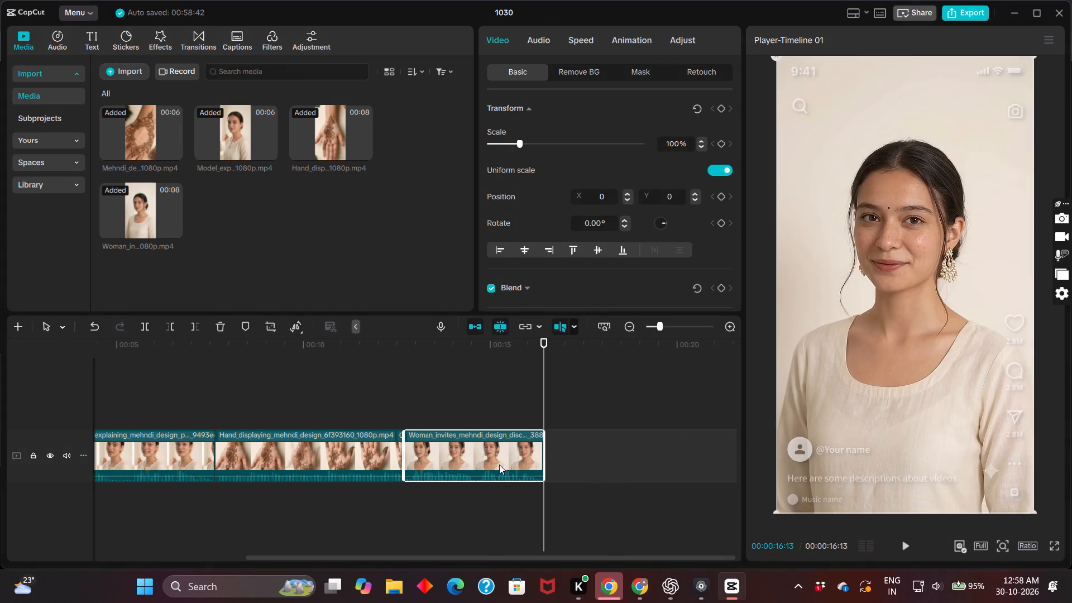
# Play the edit from the very start into the hand-displaying clip, checking the flow of the cuts.
pyautogui.hscroll(5, 485, 467)
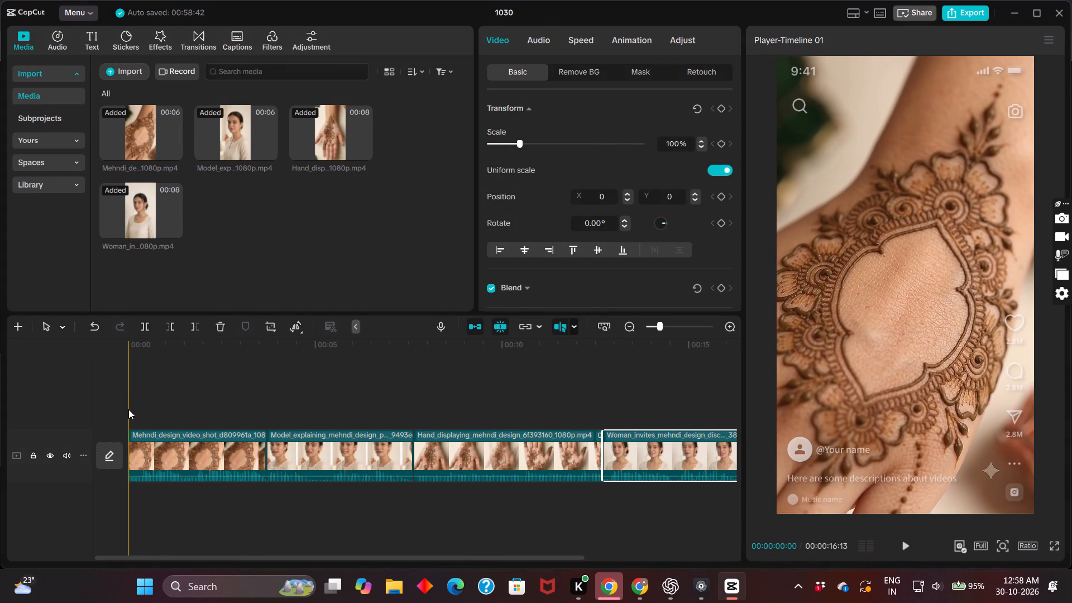
pyautogui.click(128, 409)
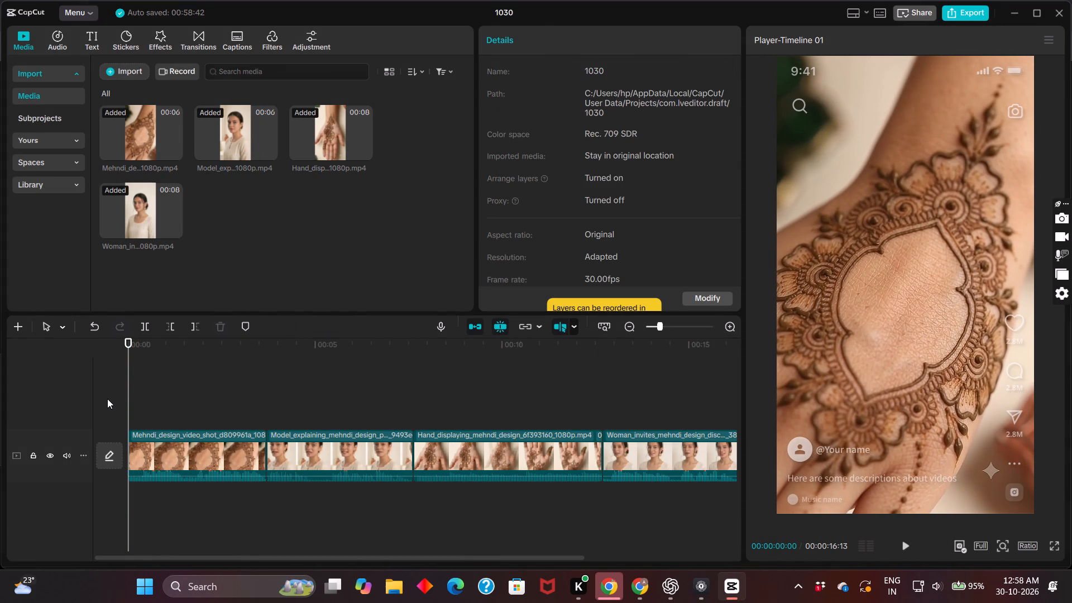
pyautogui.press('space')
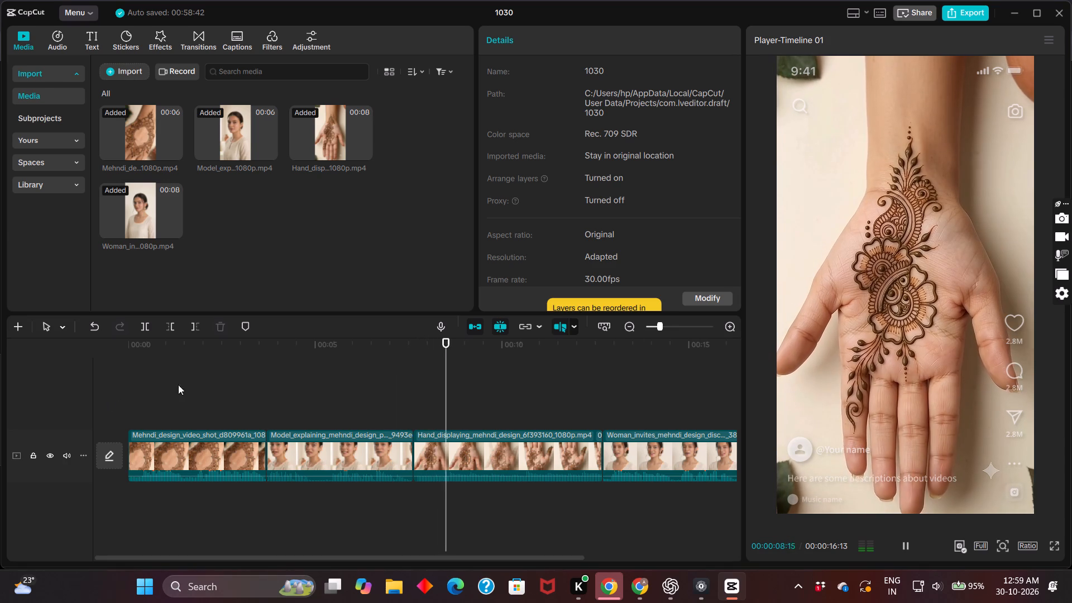
# Replay the opening mehndi design clip up to its cut and adjust the start of the model-explaining clip.
pyautogui.click(192, 408)
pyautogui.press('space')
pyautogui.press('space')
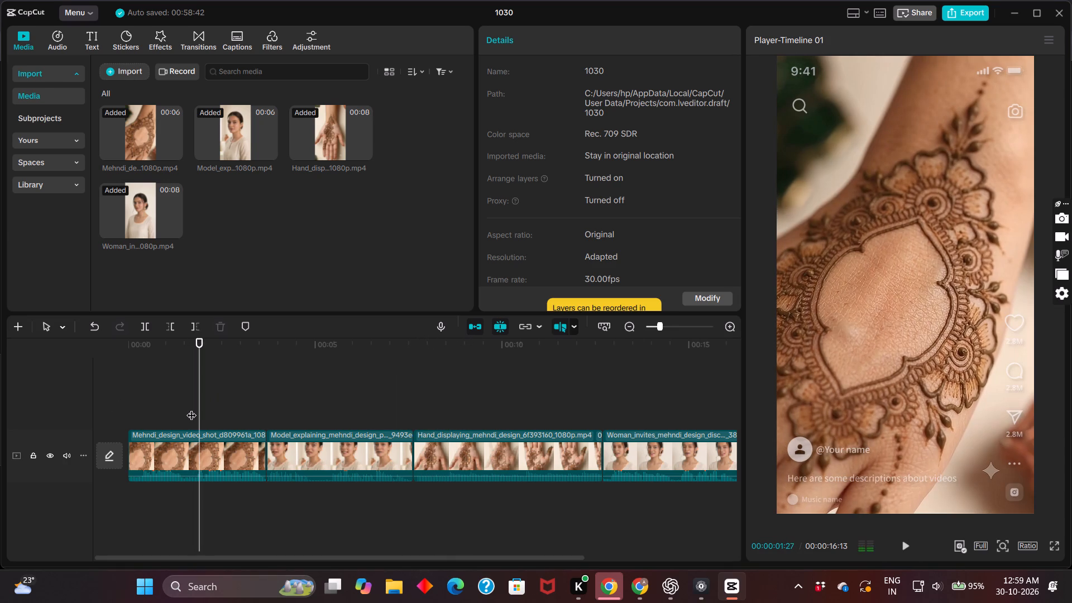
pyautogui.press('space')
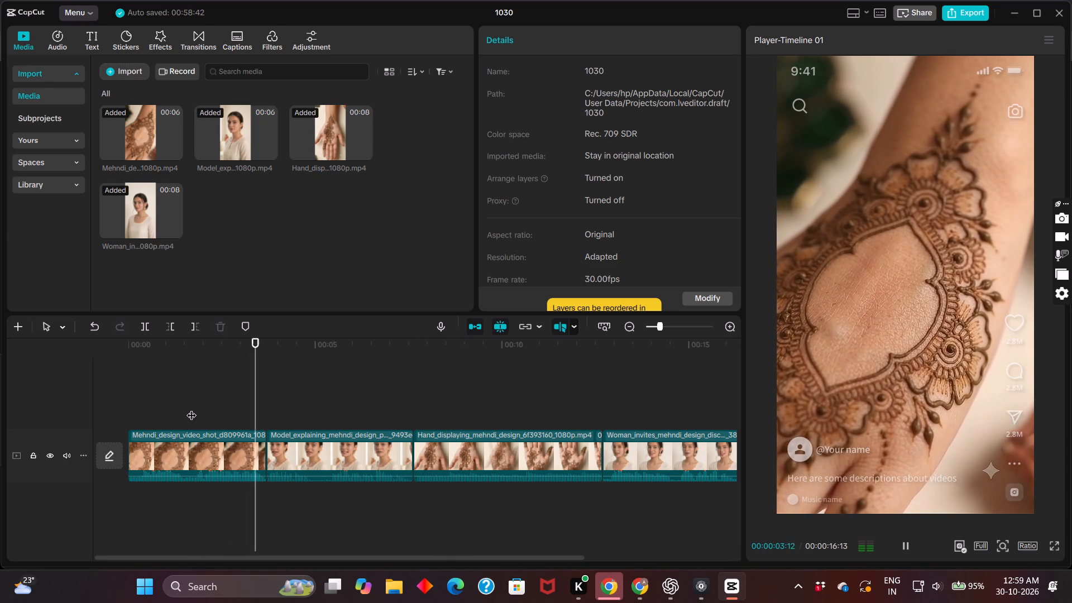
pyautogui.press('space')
pyautogui.click(274, 462)
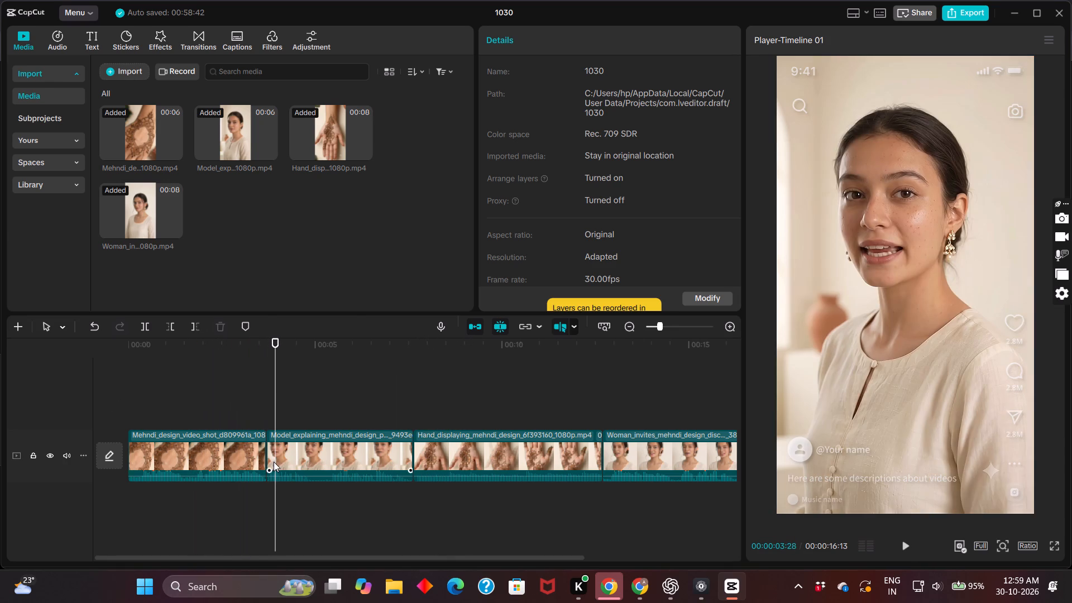
pyautogui.click(265, 457)
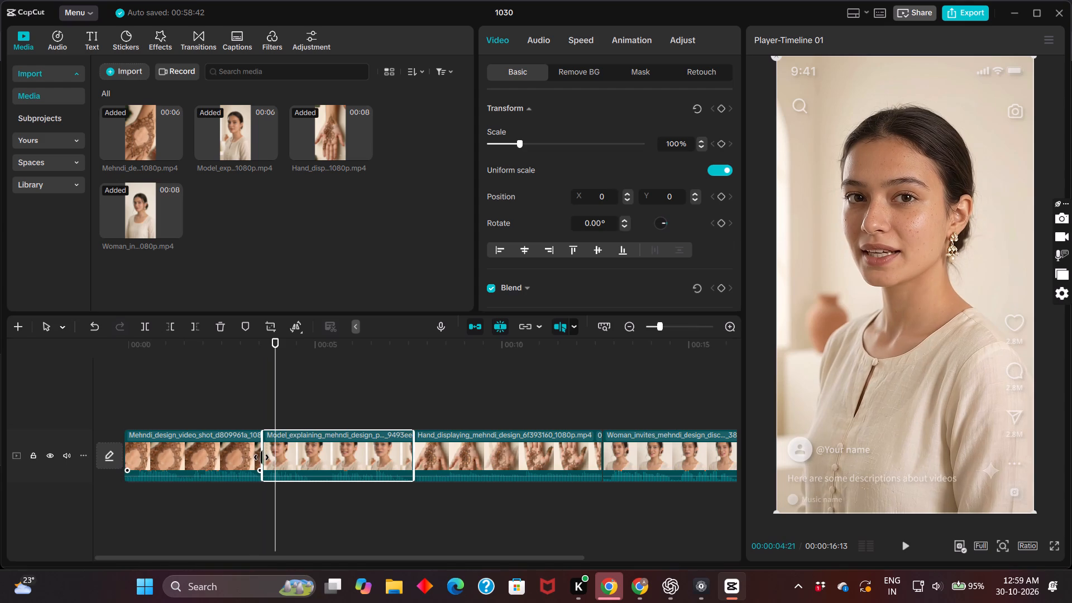
# Play the sequence through to the end of the closing woman-invites clip to check the cuts and pacing.
pyautogui.click(240, 418)
pyautogui.press('space')
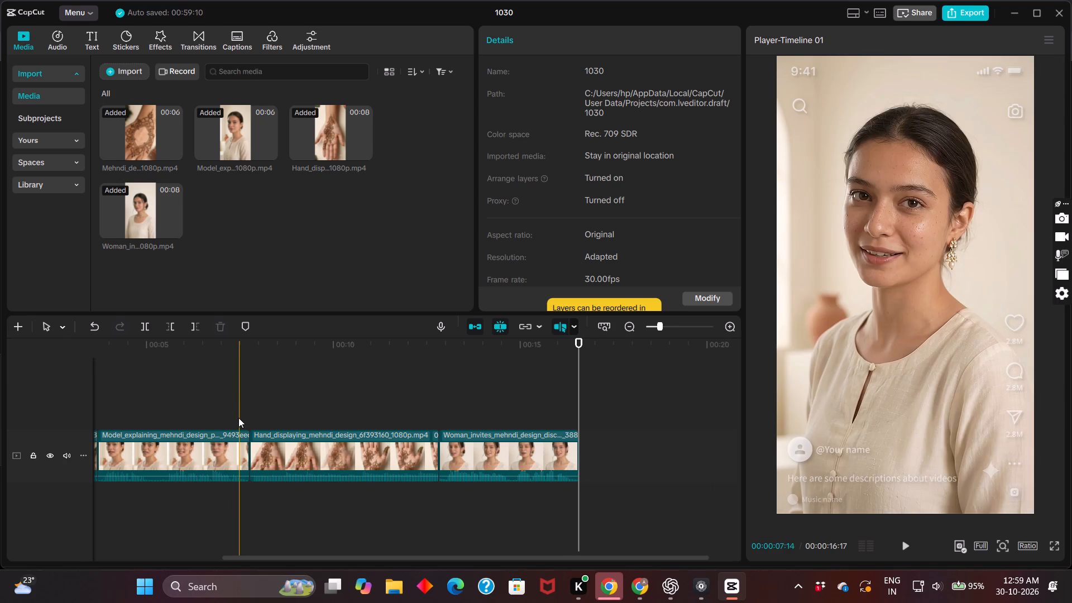
pyautogui.press('space')
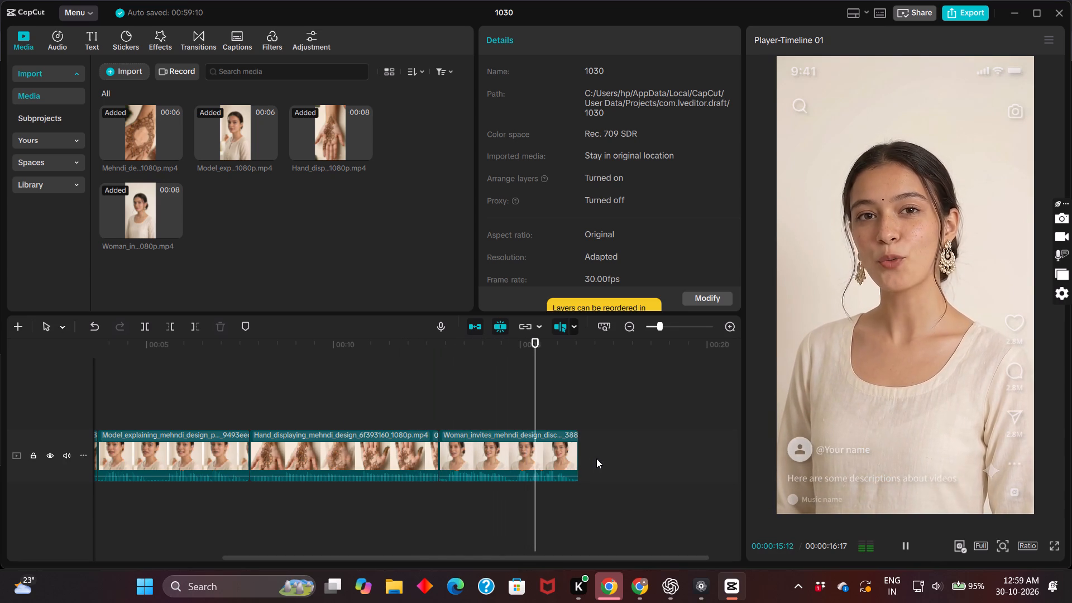
pyautogui.press('space')
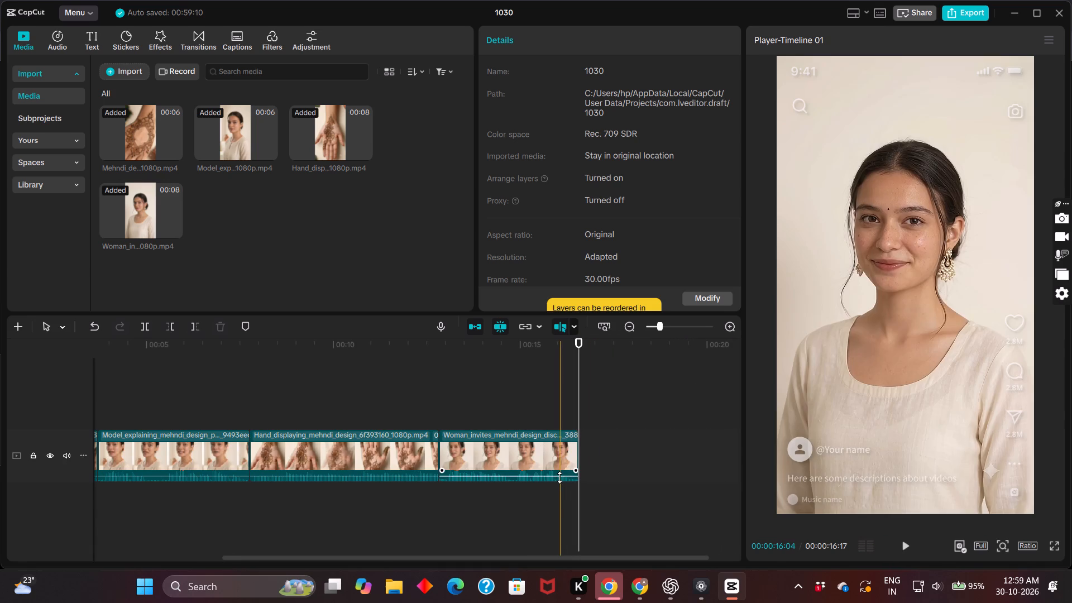
pyautogui.hscroll(7, 552, 491)
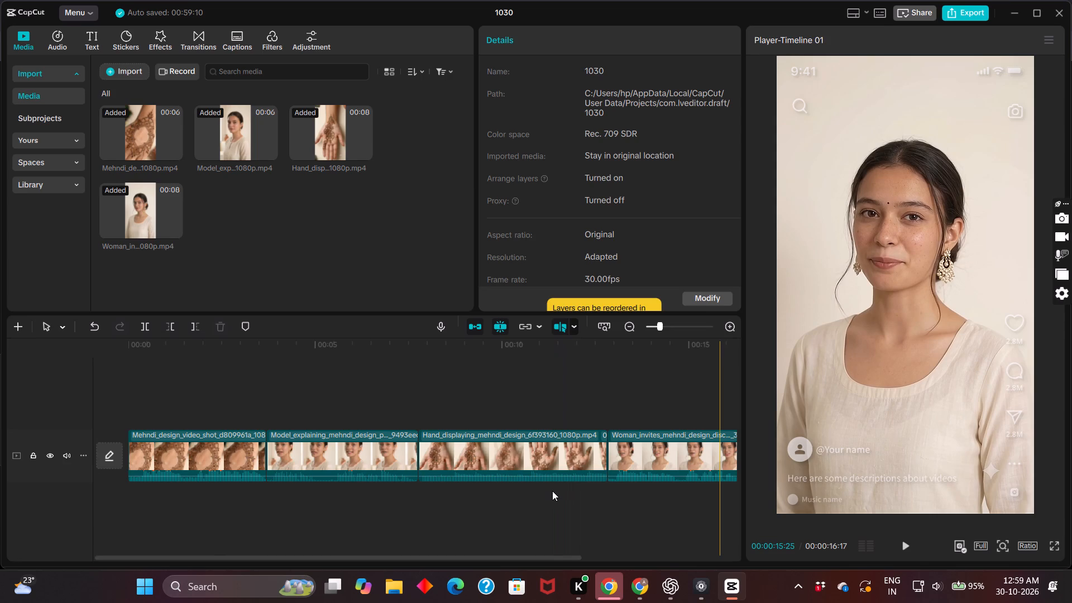
# Launch Canva and, while it loads, switch to PrivadoVPN and disconnect the VPN.
pyautogui.doubleClick(80, 438)
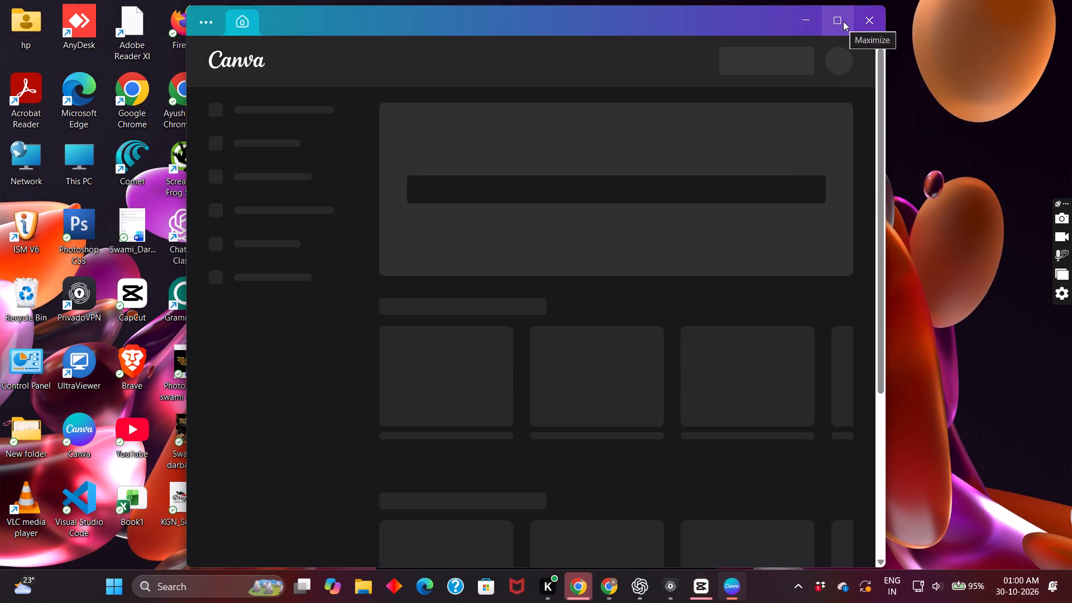
pyautogui.click(677, 588)
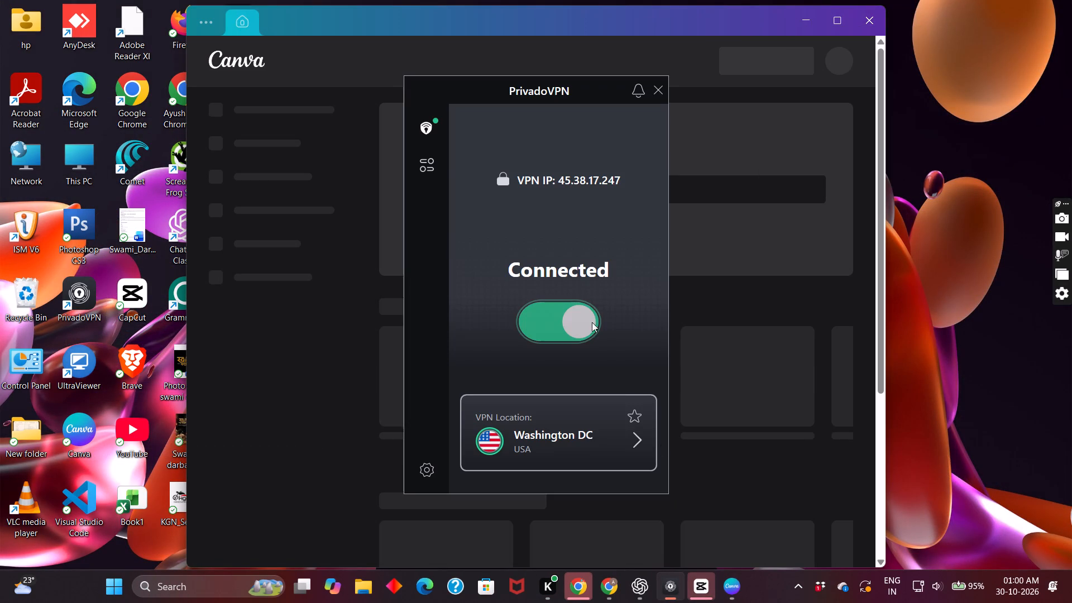
pyautogui.click(588, 318)
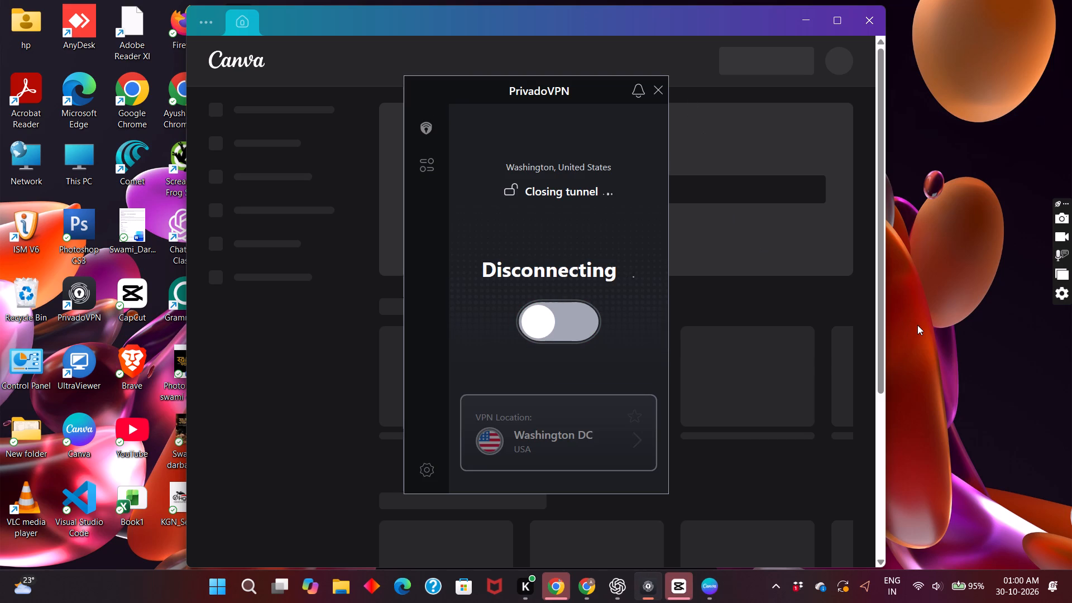
pyautogui.click(917, 325)
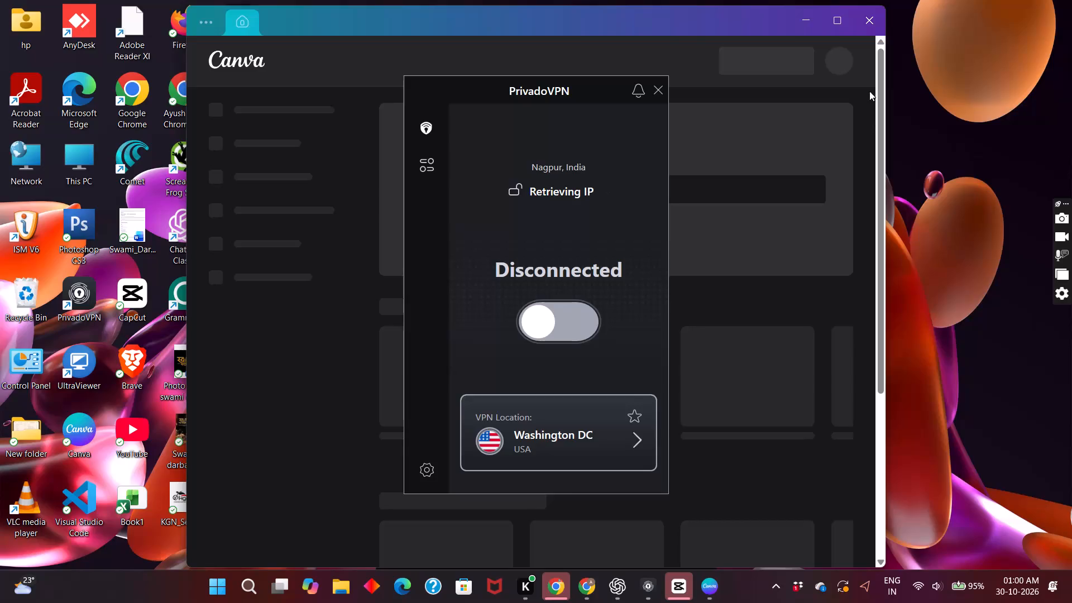
# Close and relaunch Canva, then maximize its window.
pyautogui.click(870, 14)
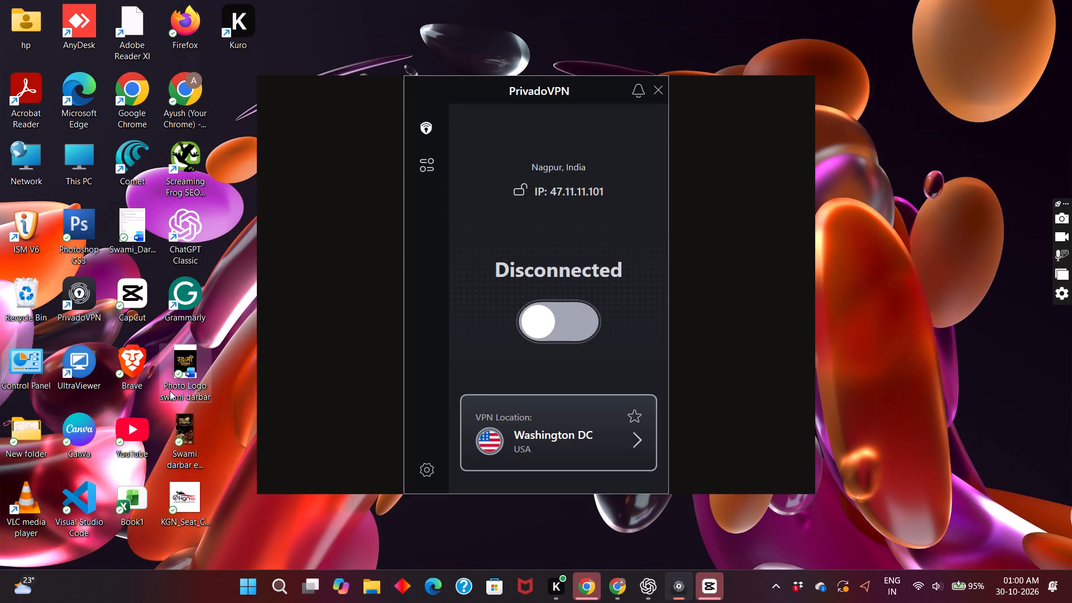
pyautogui.doubleClick(79, 430)
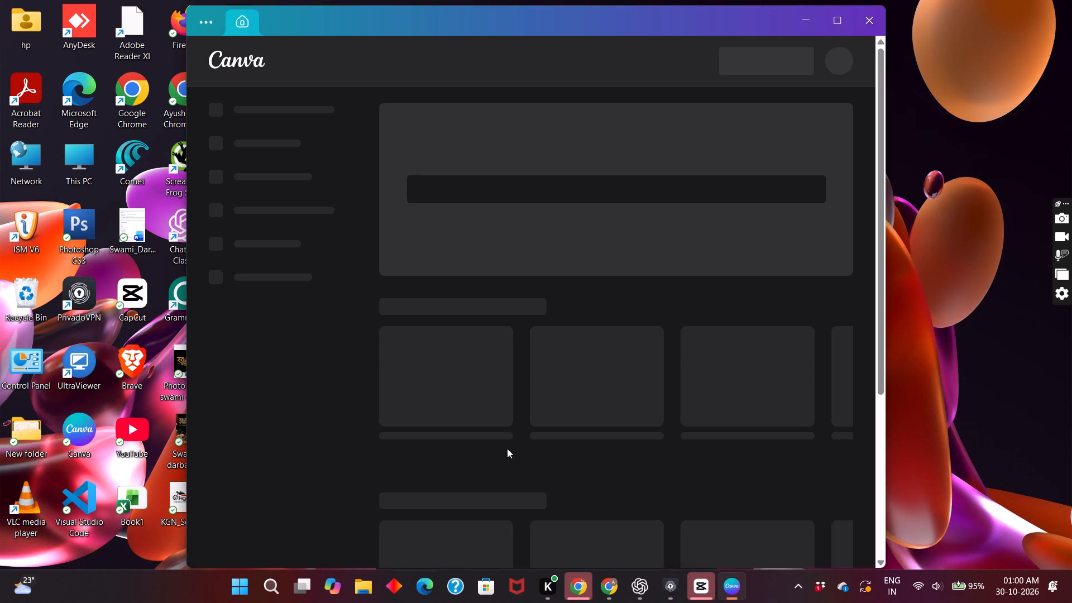
pyautogui.click(845, 25)
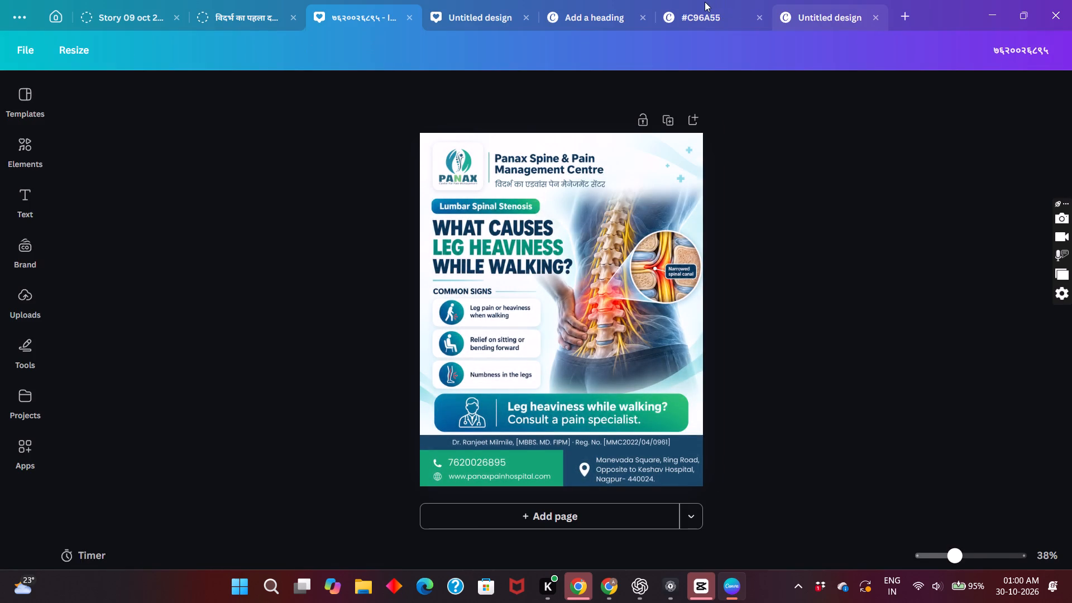
# Look over the MAANK logo versions and colour palette in the #C96A55 logo design.
pyautogui.click(704, 2)
pyautogui.click(704, 12)
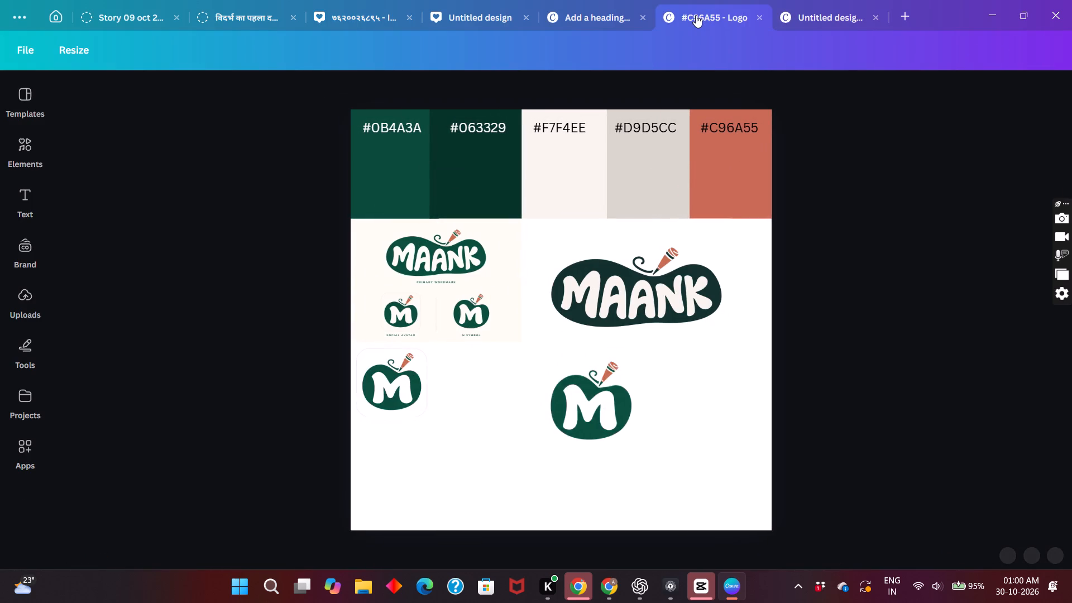
pyautogui.click(551, 307)
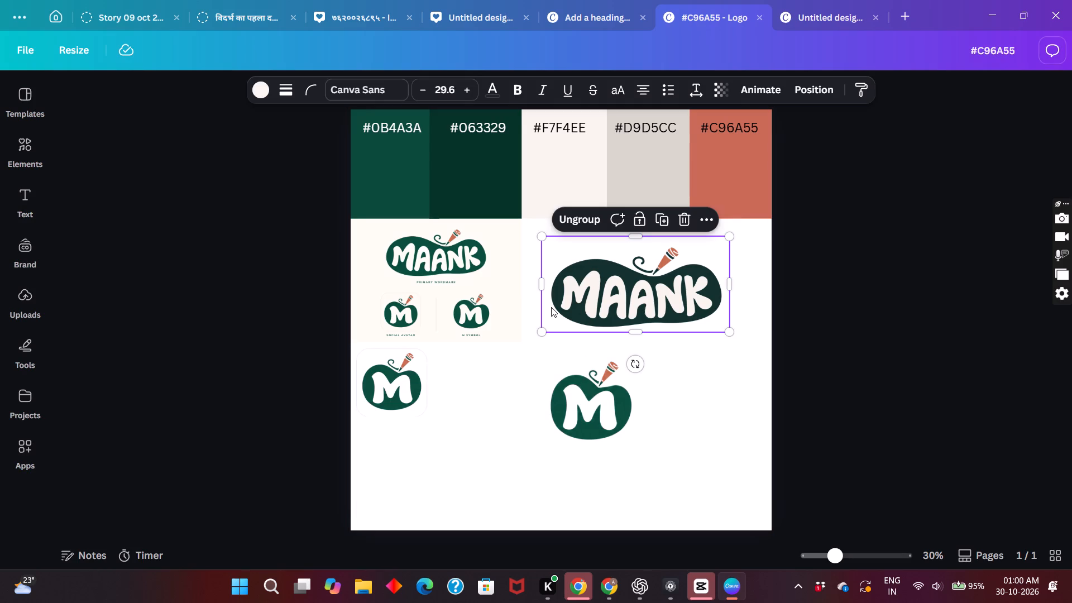
pyautogui.click(619, 12)
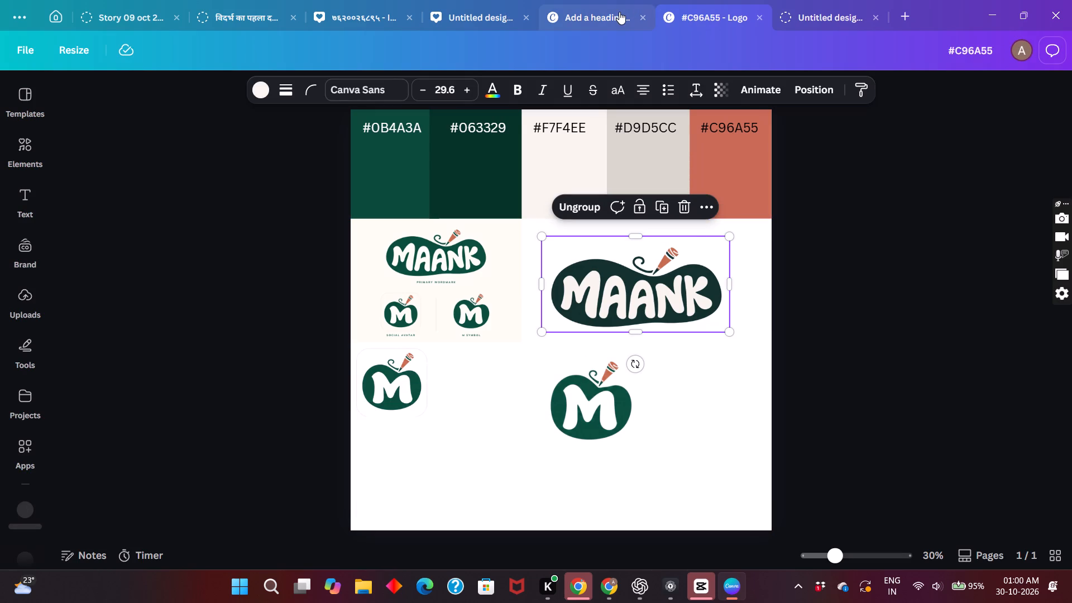
# In the Untitled design logo file, delete the three pages after the MAANK wordmark page, starting with the potted plant.
pyautogui.click(826, 17)
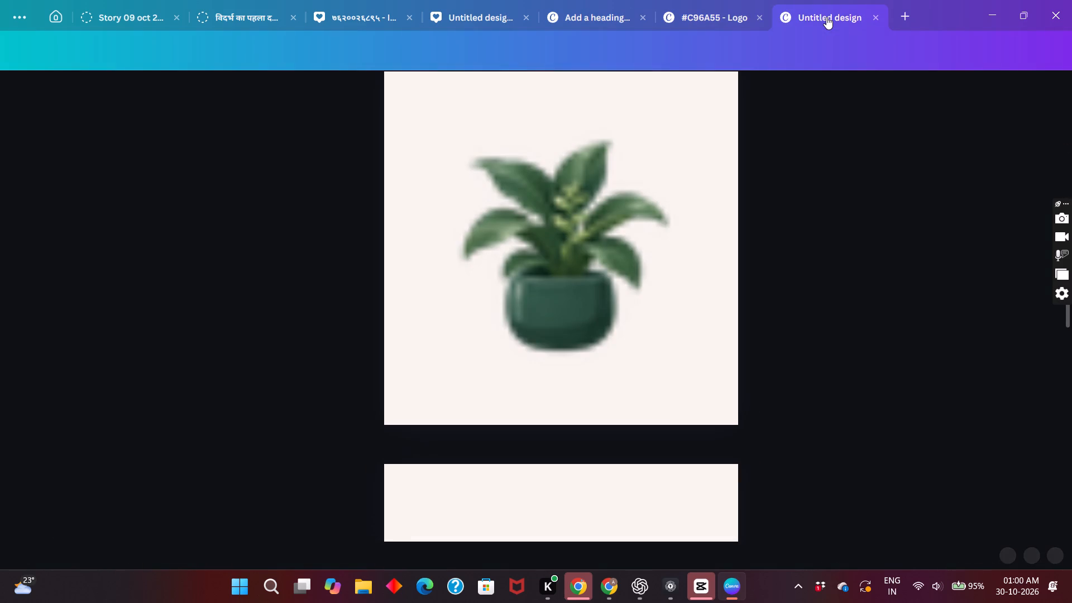
pyautogui.scroll(3, 573, 231)
pyautogui.scroll(-2, 573, 231)
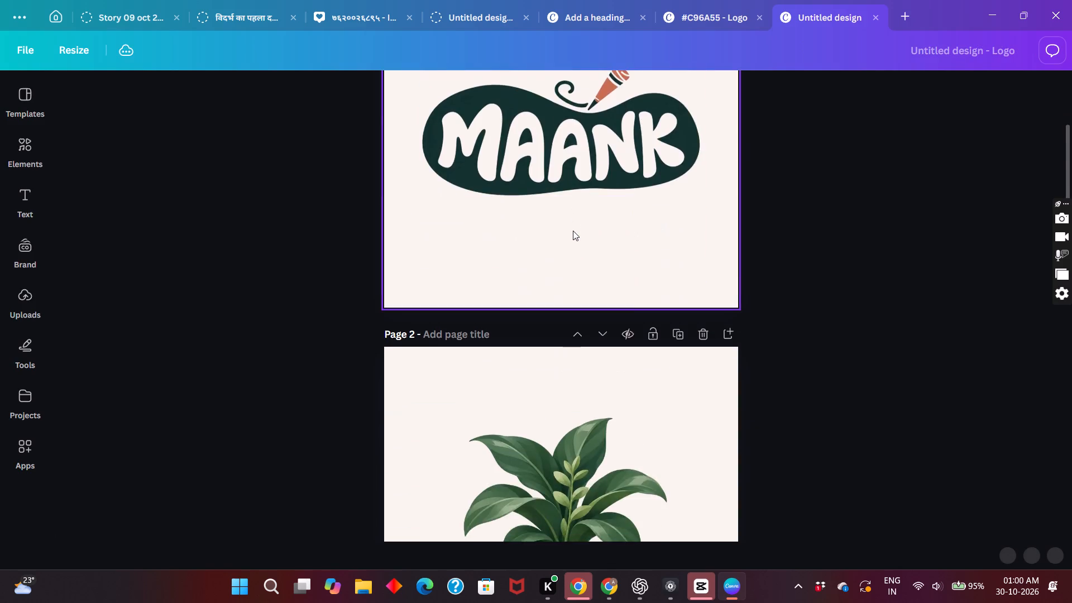
pyautogui.scroll(-1, 573, 231)
pyautogui.click(554, 339)
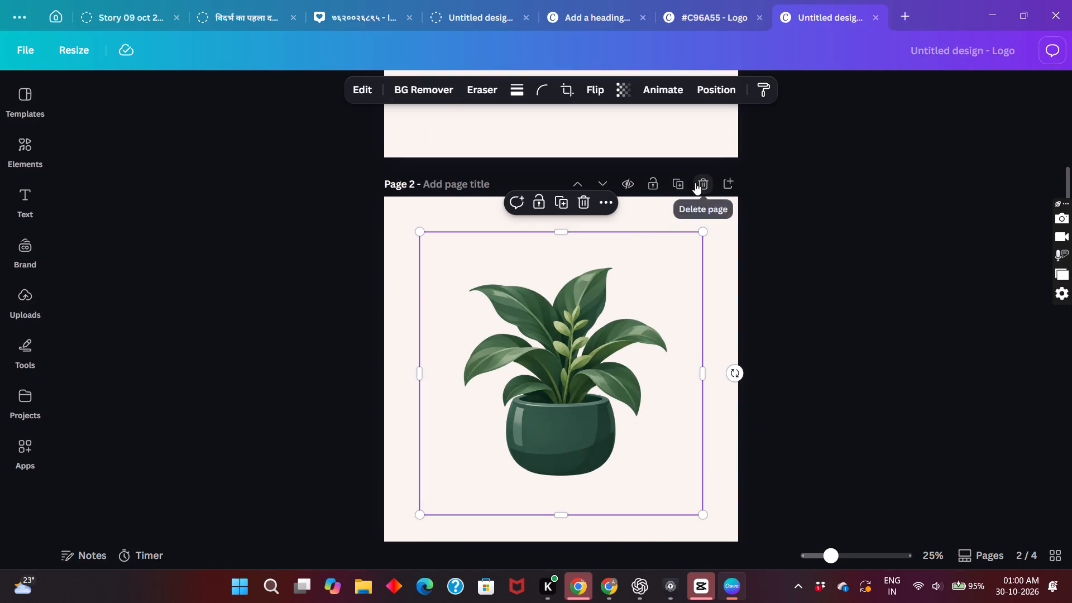
pyautogui.click(695, 183)
pyautogui.click(695, 183)
pyautogui.click(695, 183)
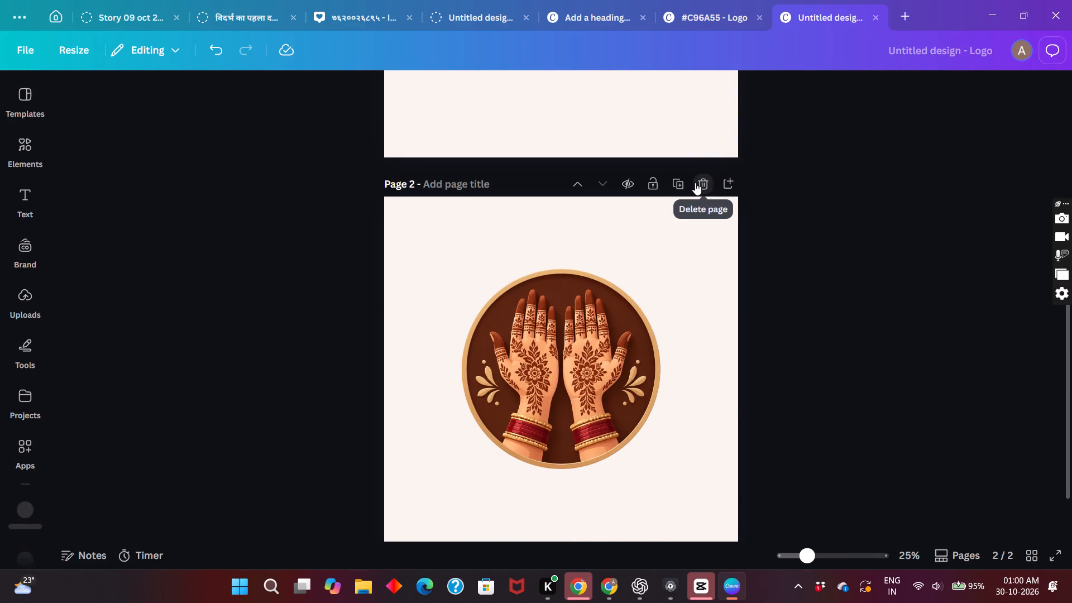
pyautogui.click(695, 183)
pyautogui.scroll(-2, 697, 274)
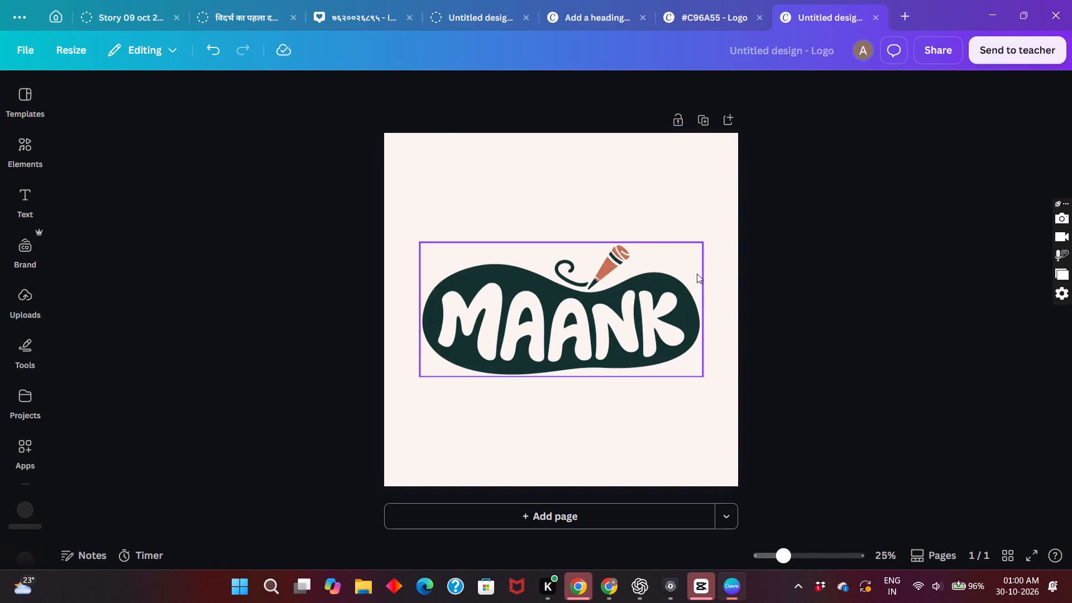
# Move the MAANK wordmark up to the page's top margin, keeping it horizontally centred.
pyautogui.click(791, 350)
pyautogui.moveTo(642, 310); pyautogui.dragTo(639, 260)
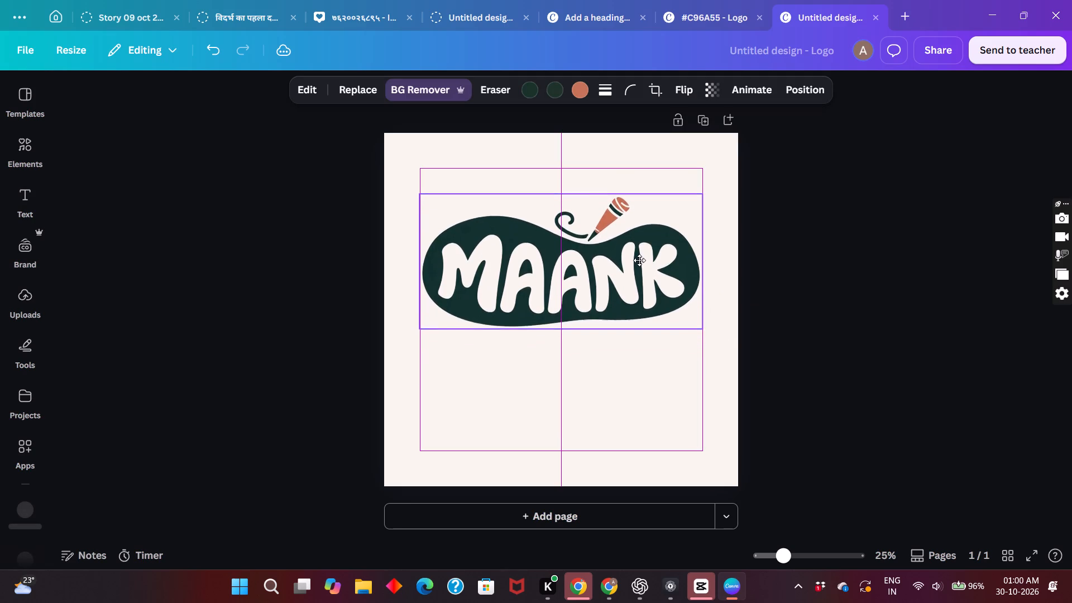
pyautogui.moveTo(639, 260); pyautogui.dragTo(639, 237)
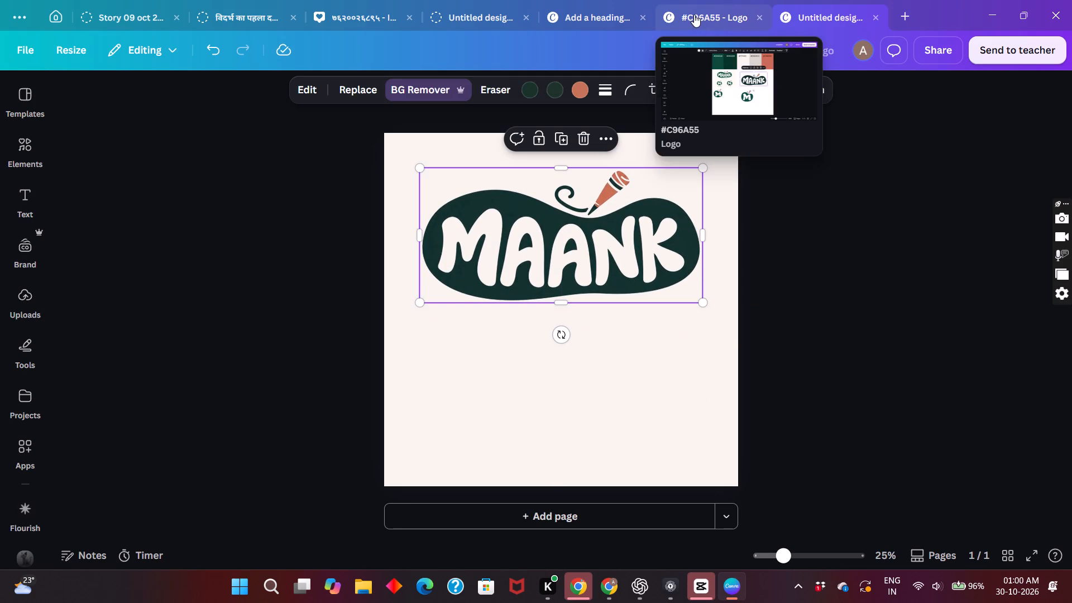
# Copy the larger green M symbol from the #C96A55 design into the Untitled design and place it lower left, beneath the MAANK wordmark.
pyautogui.click(601, 10)
pyautogui.click(466, 18)
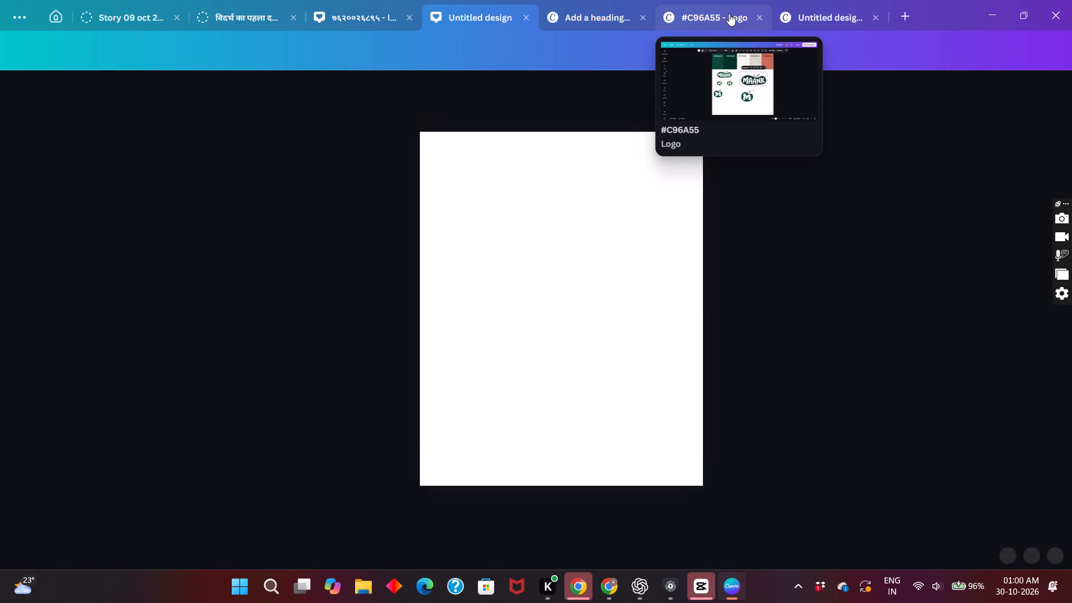
pyautogui.click(729, 13)
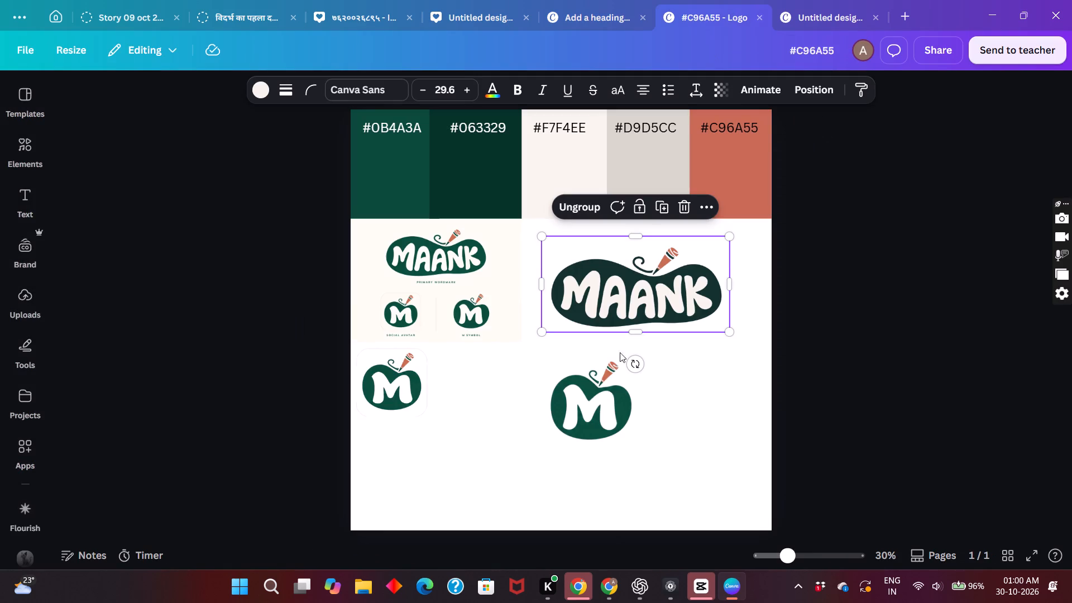
pyautogui.click(586, 418)
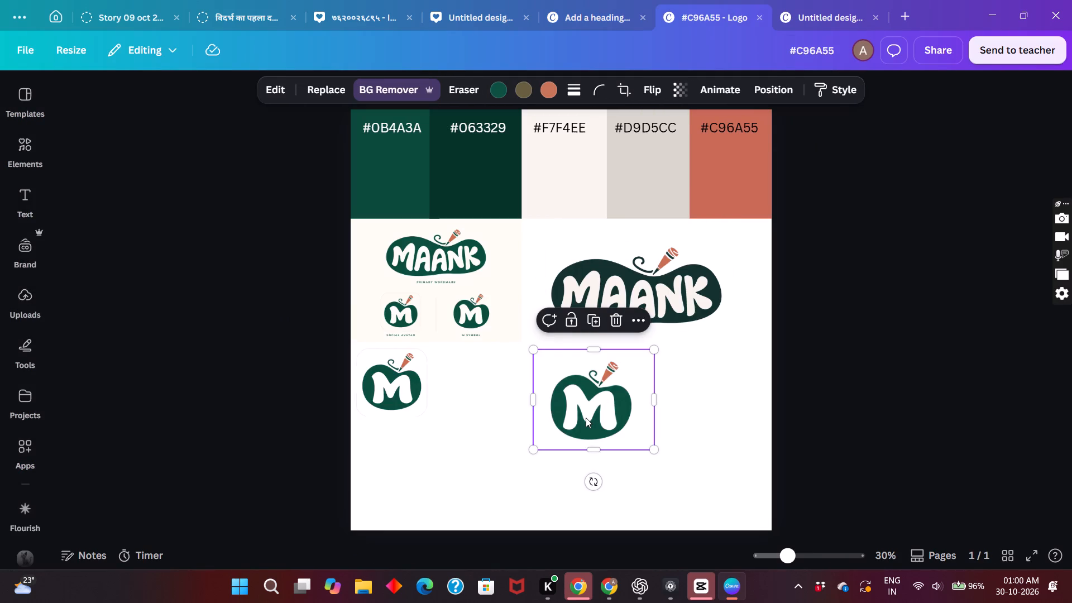
pyautogui.rightClick(586, 418)
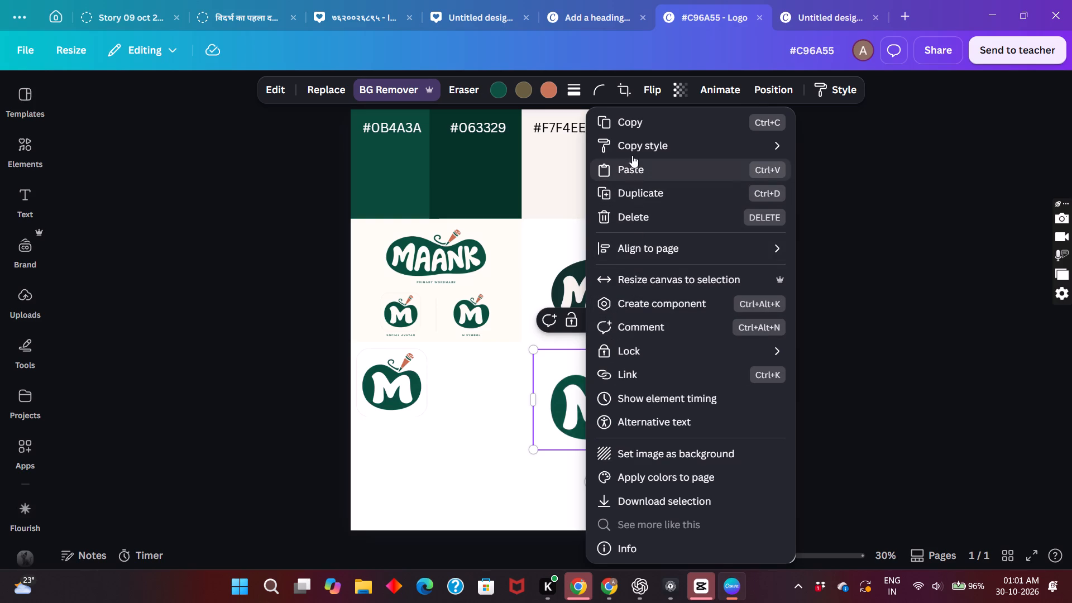
pyautogui.click(631, 131)
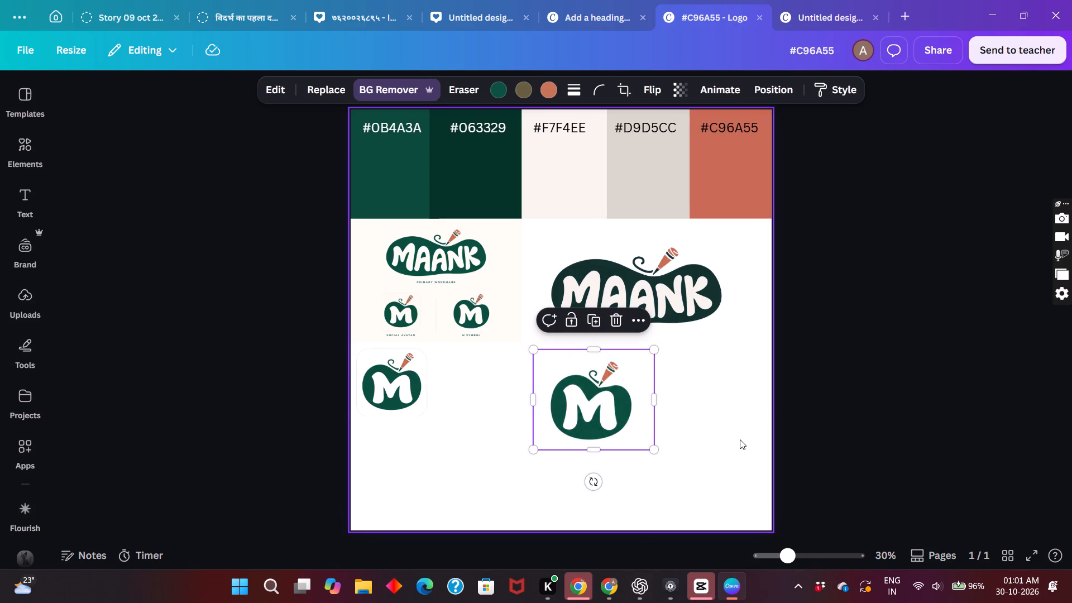
pyautogui.click(821, 8)
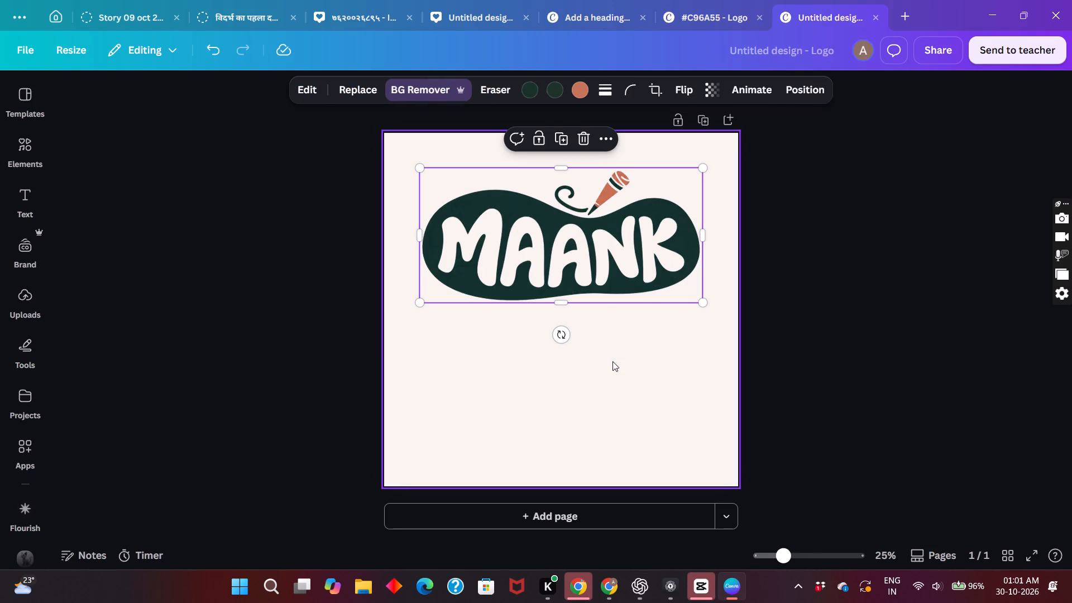
pyautogui.hotkey('ctrl', 'v')
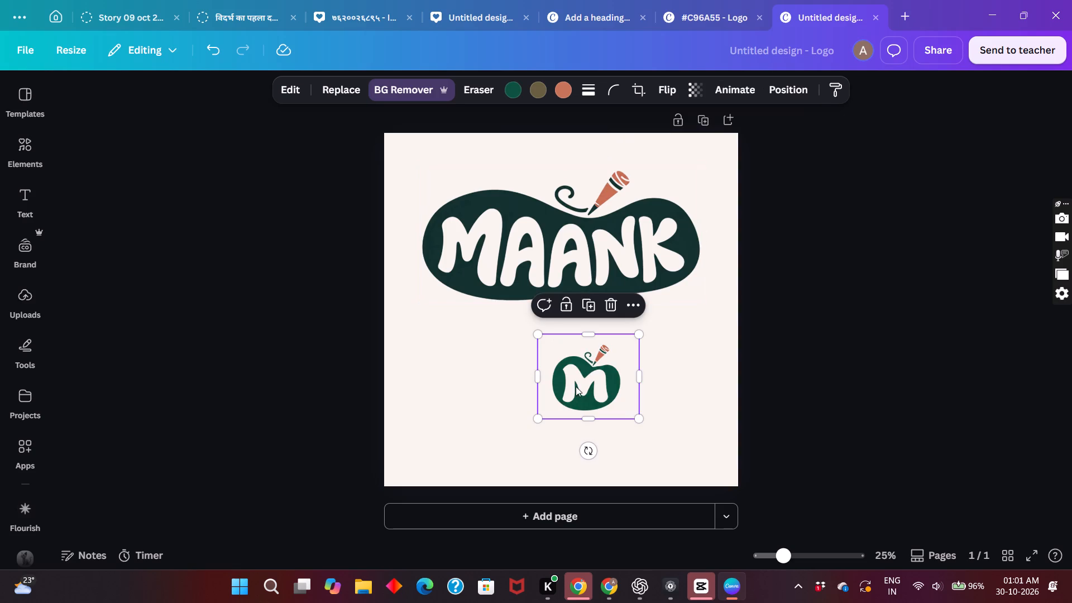
pyautogui.moveTo(580, 395); pyautogui.dragTo(466, 420)
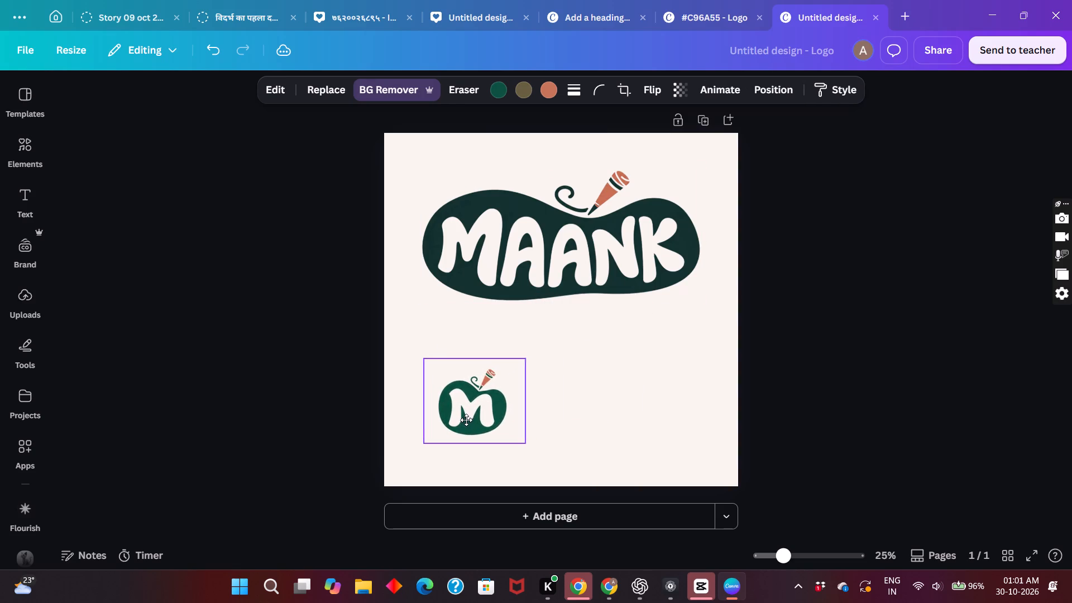
pyautogui.moveTo(466, 420); pyautogui.dragTo(464, 424)
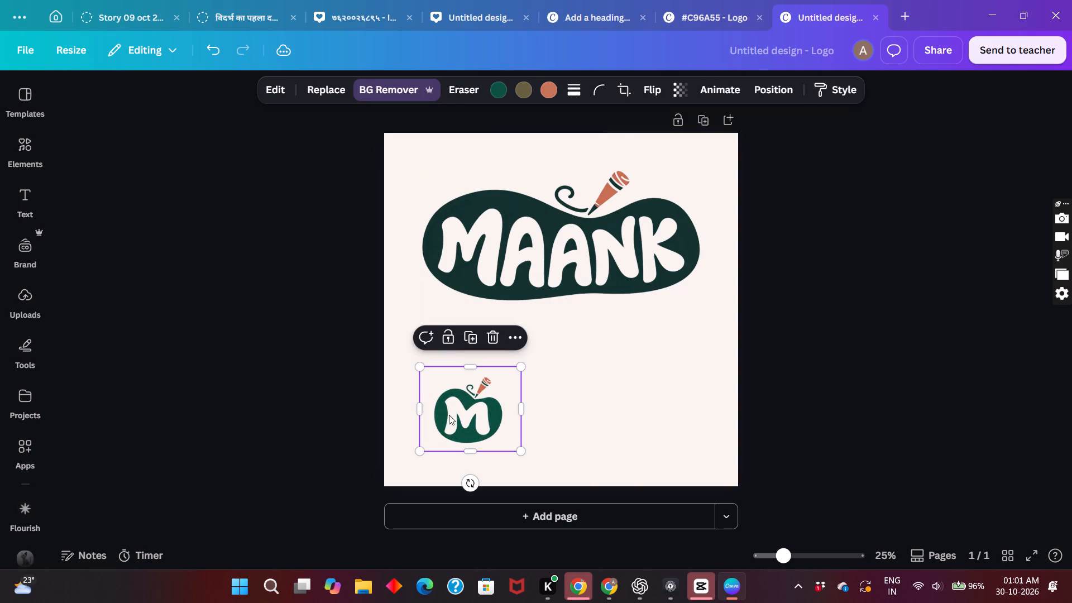
# Recolour the green blob of the M symbol beneath the wordmark to dark turquoise #13312e, after trying orange #c87153.
pyautogui.click(424, 411)
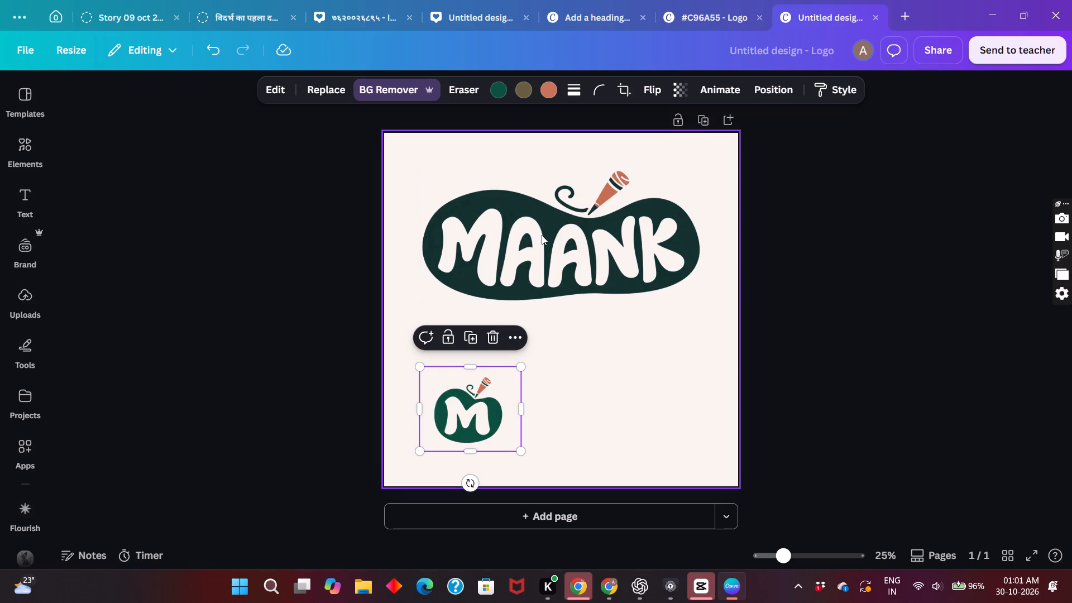
pyautogui.click(502, 80)
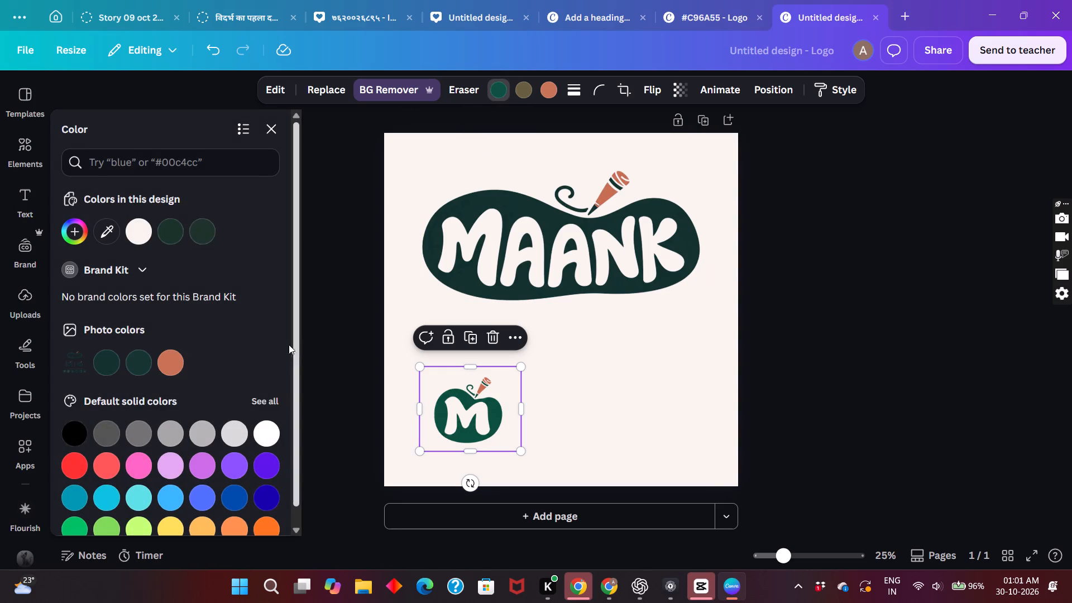
pyautogui.click(117, 363)
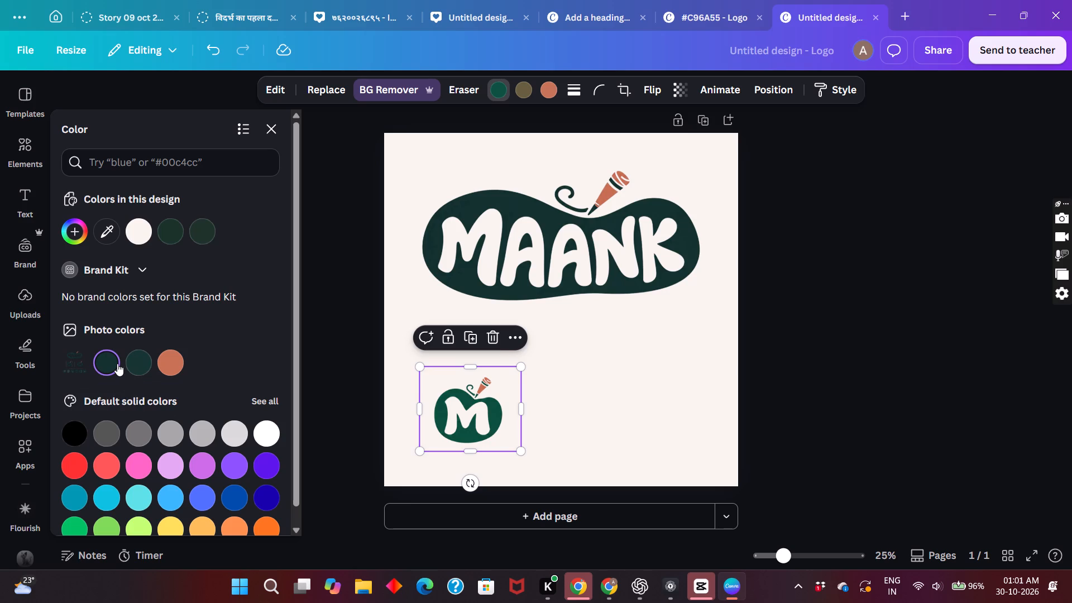
pyautogui.click(117, 363)
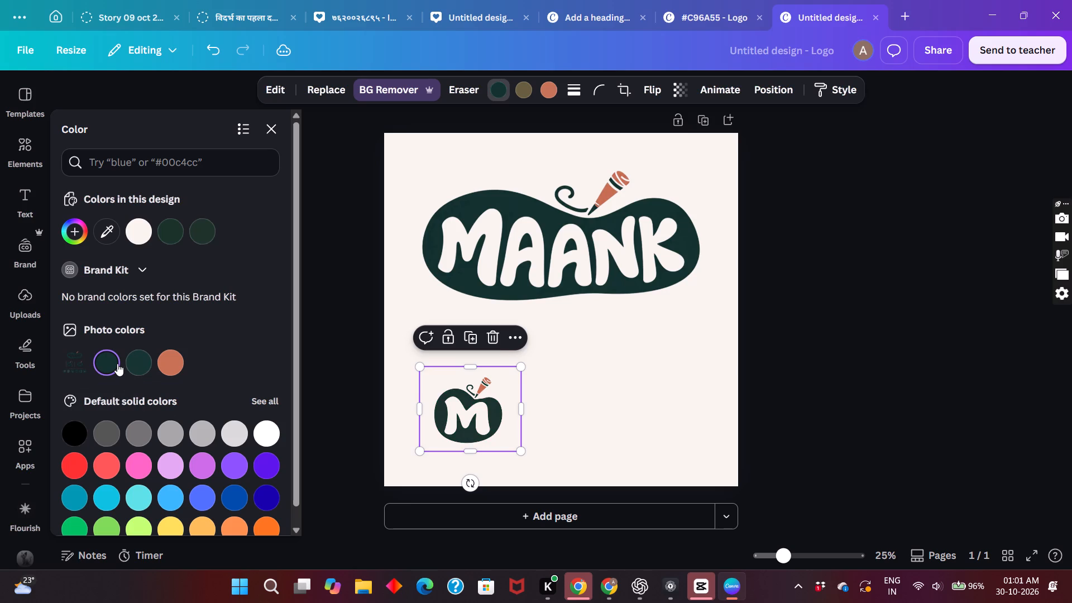
pyautogui.click(169, 367)
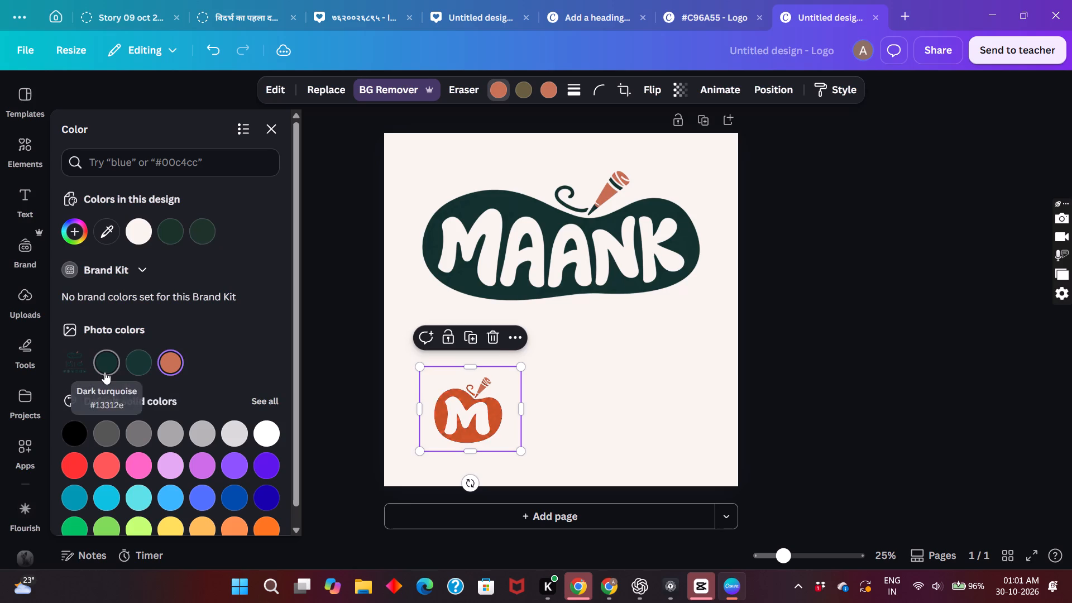
pyautogui.click(104, 372)
# Open the custom colour of the MAANK wordmark's dark green shape and copy its code #19322A.
pyautogui.click(452, 219)
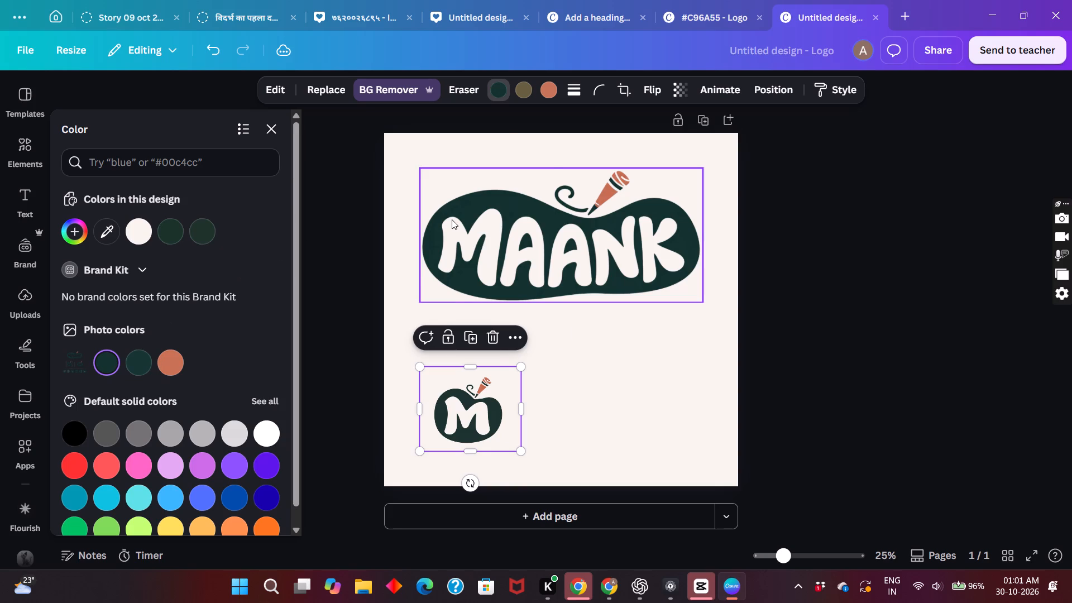
pyautogui.click(508, 85)
pyautogui.click(496, 93)
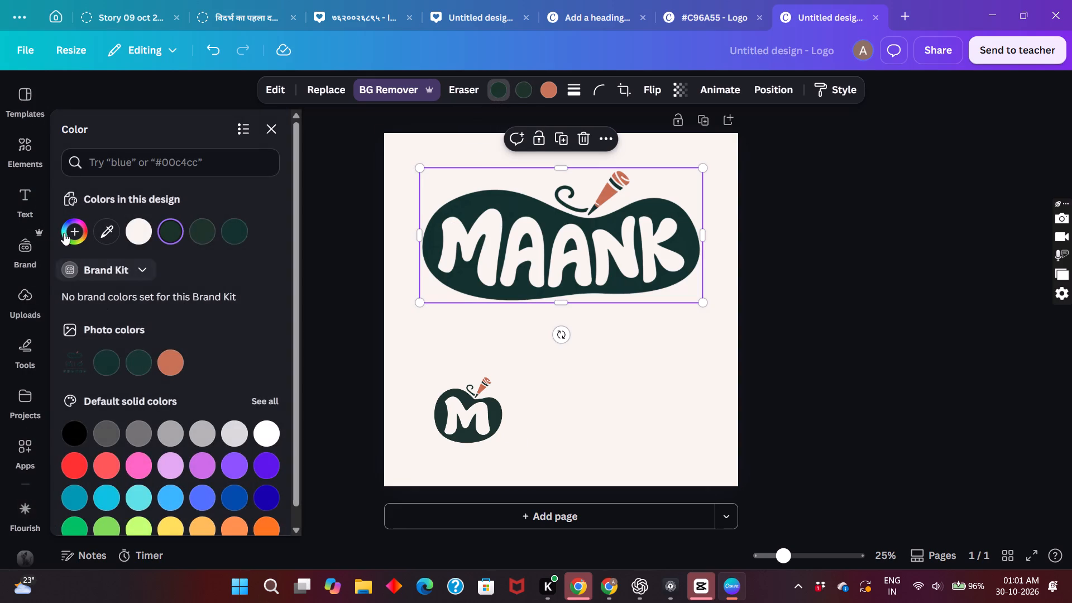
pyautogui.click(77, 227)
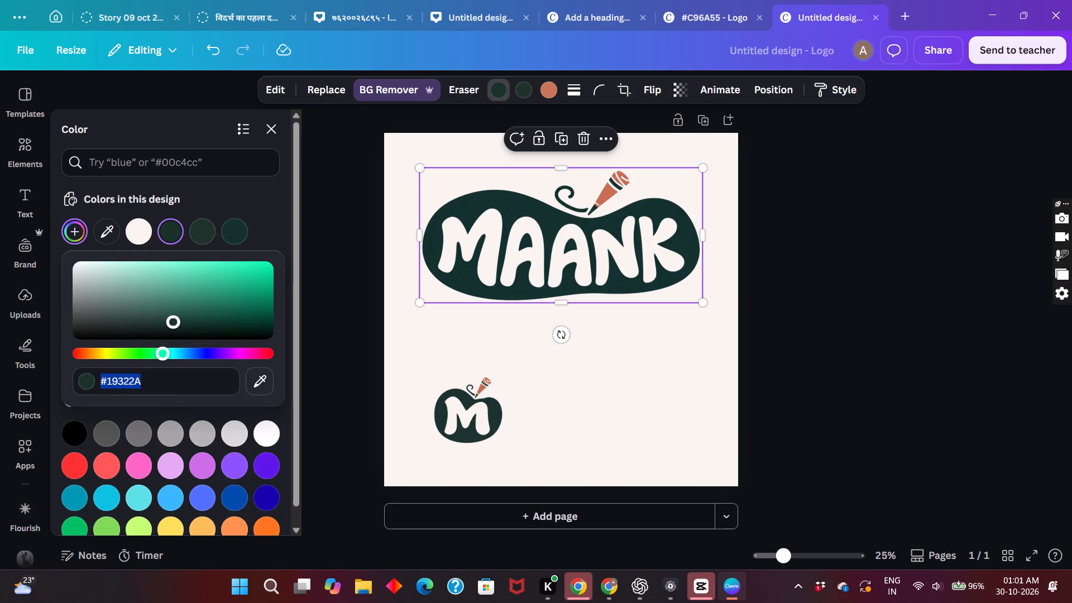
pyautogui.hotkey('ctrl', 'c')
pyautogui.click(388, 444)
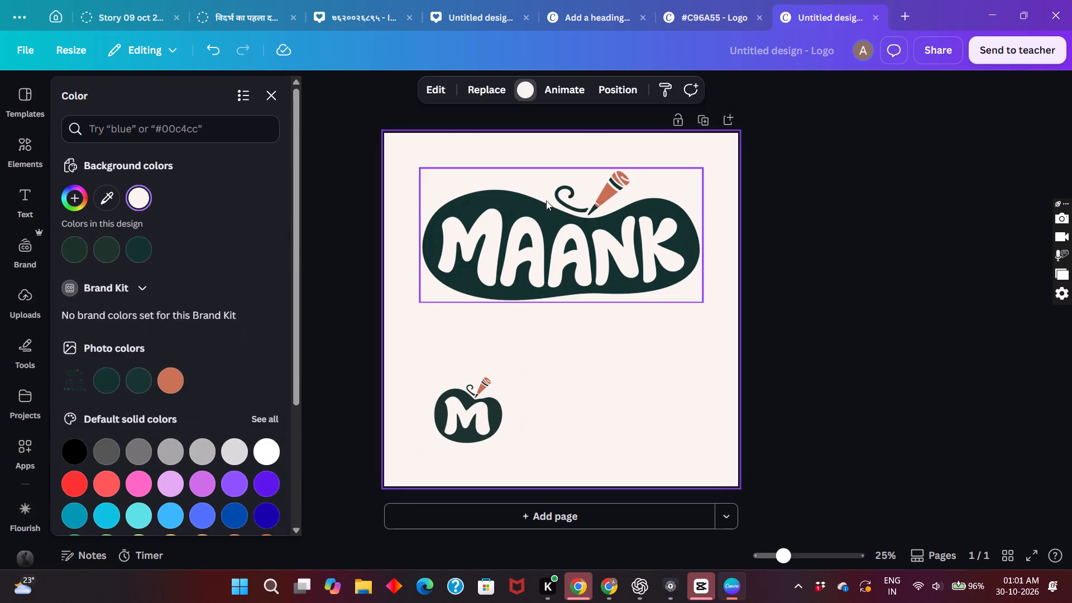
pyautogui.click(564, 365)
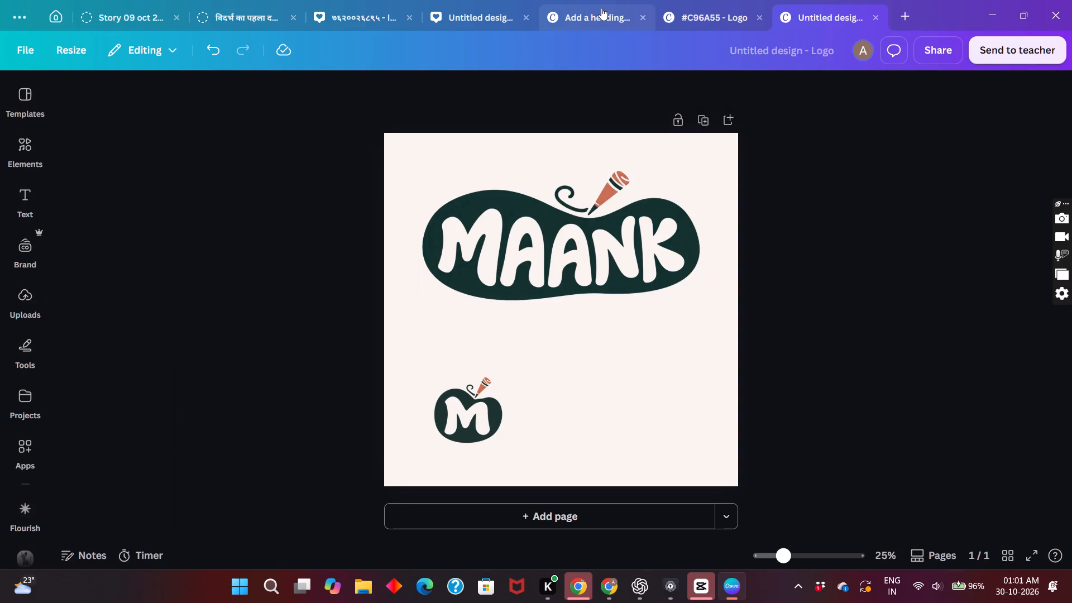
# In the #C96A55 design, set the text colour of the larger MAANK wordmark group to the terracotta used in the design.
pyautogui.click(684, 20)
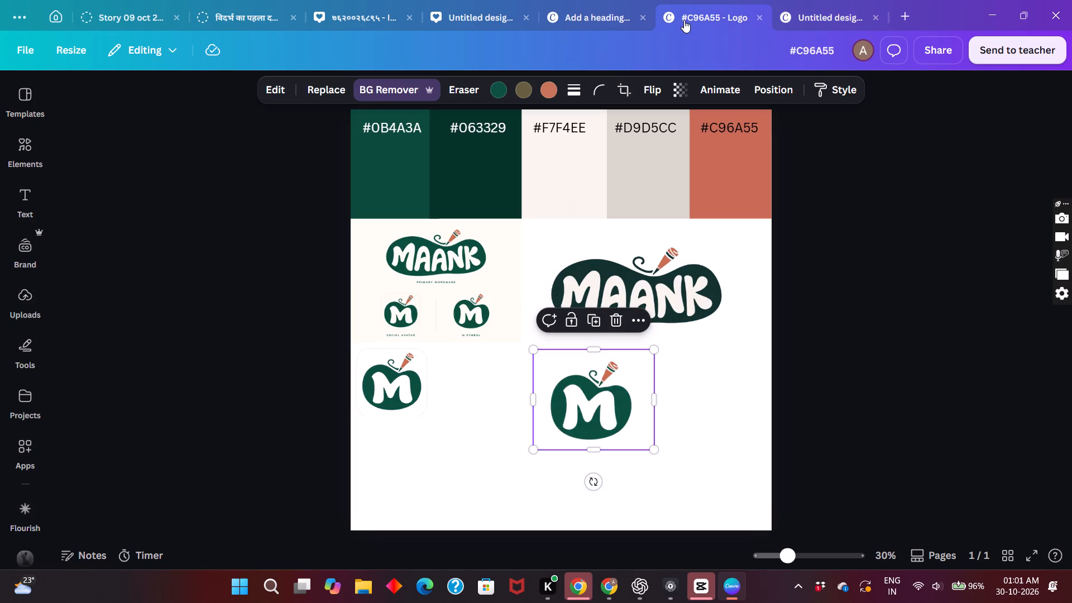
pyautogui.click(638, 276)
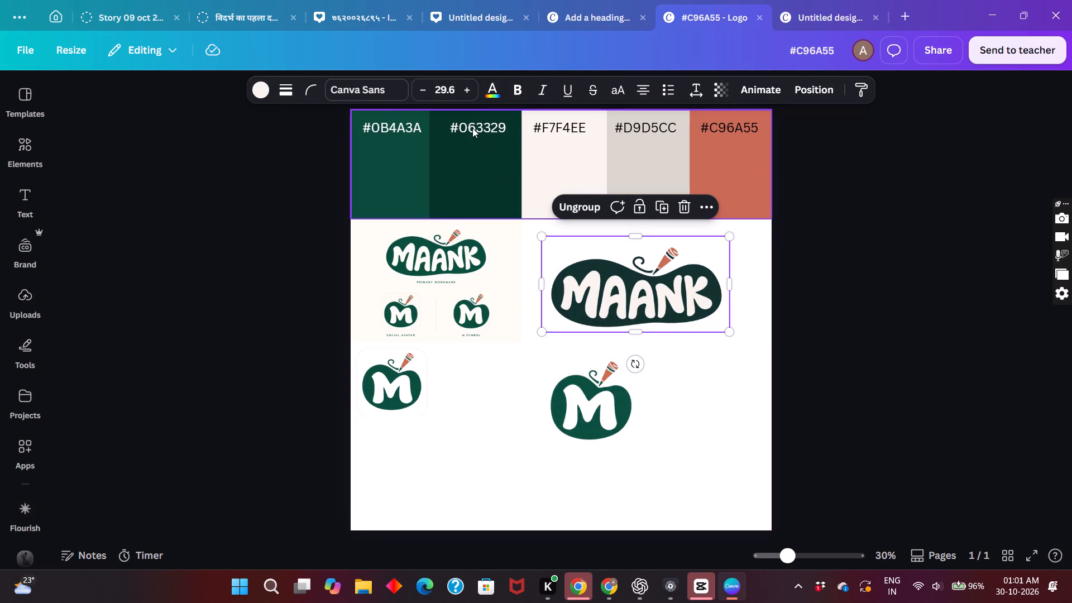
pyautogui.click(491, 87)
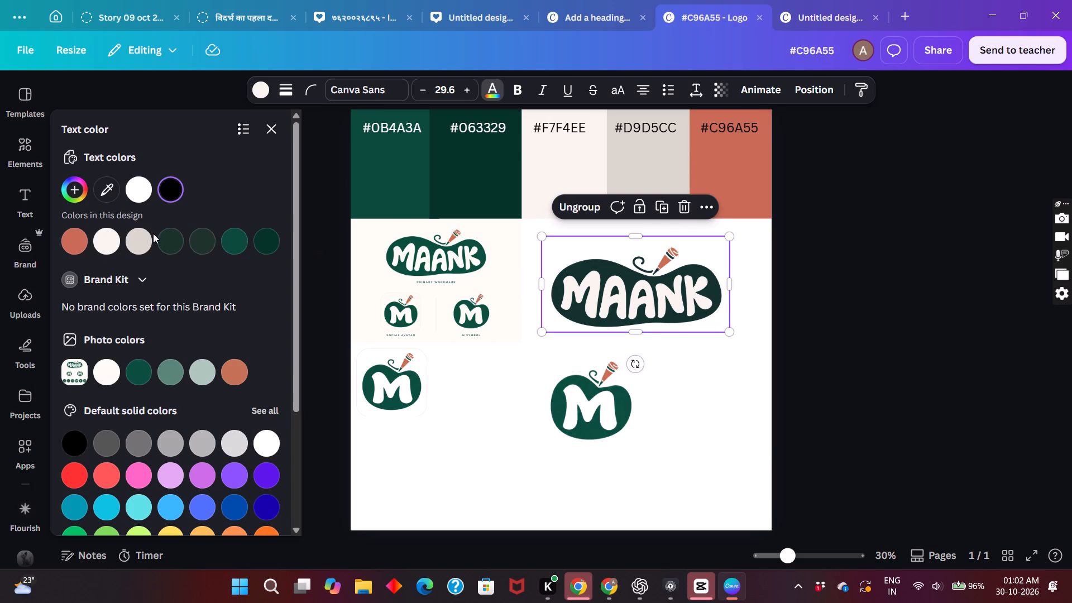
pyautogui.click(74, 238)
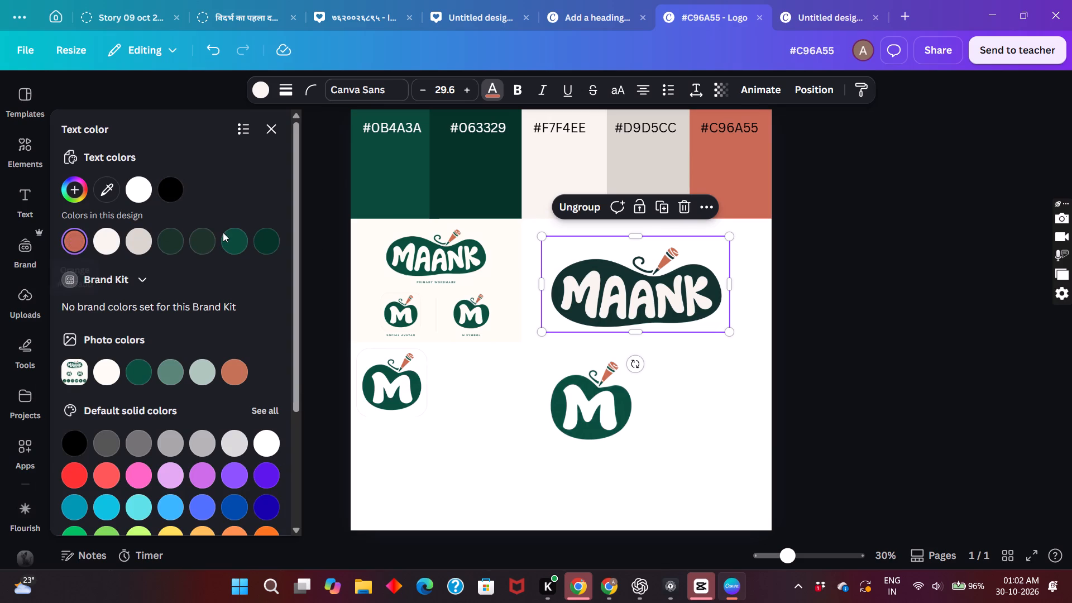
pyautogui.click(328, 185)
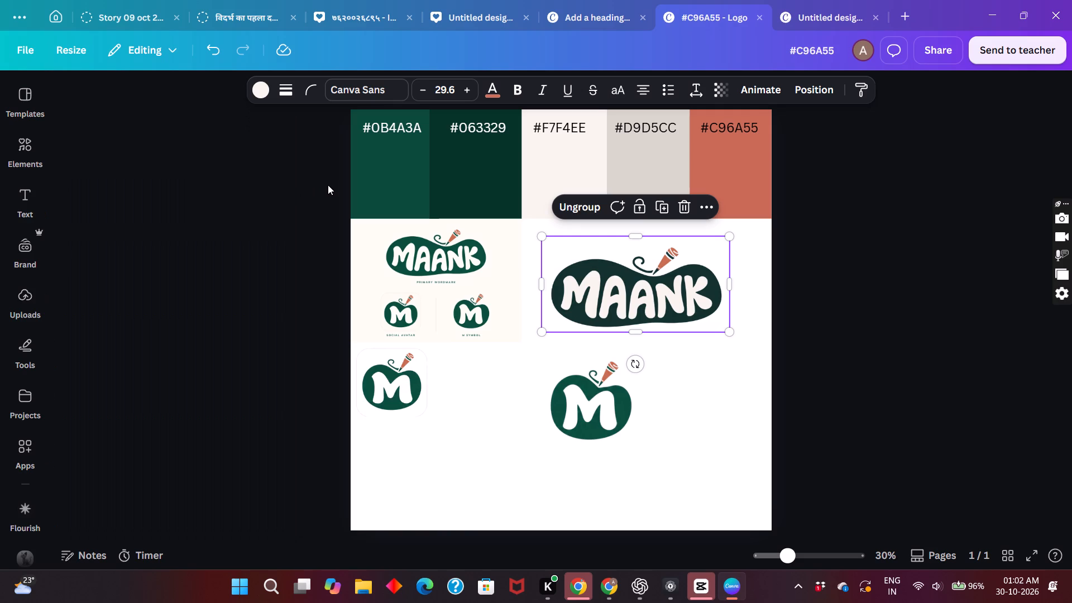
pyautogui.click(269, 138)
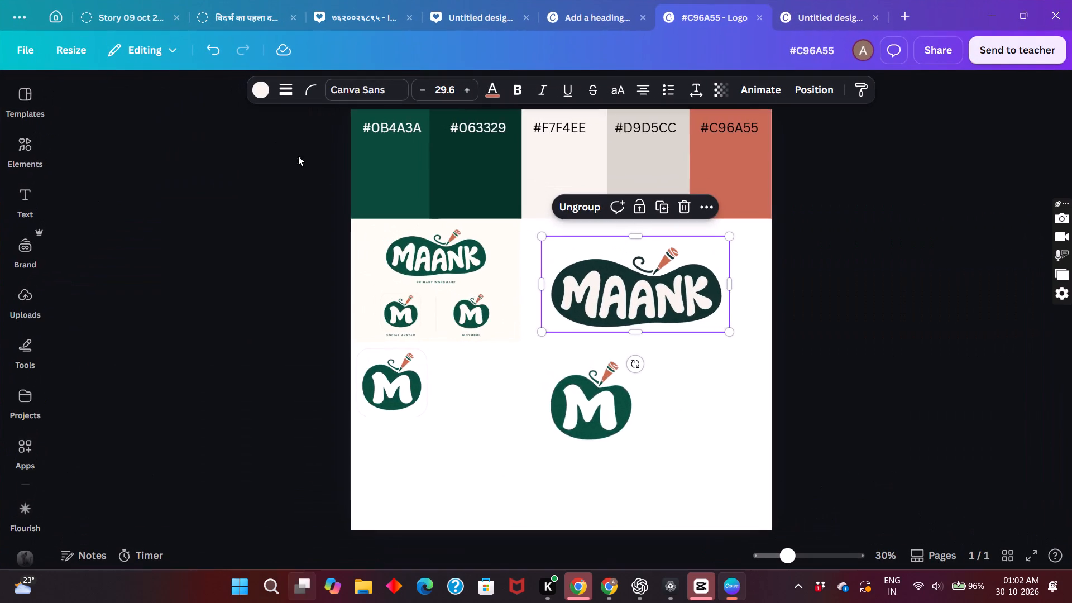
# Go back to the Untitled logo design and download it as a high-quality PNG at 4,000 × 4,000 px.
pyautogui.click(803, 32)
pyautogui.click(803, 17)
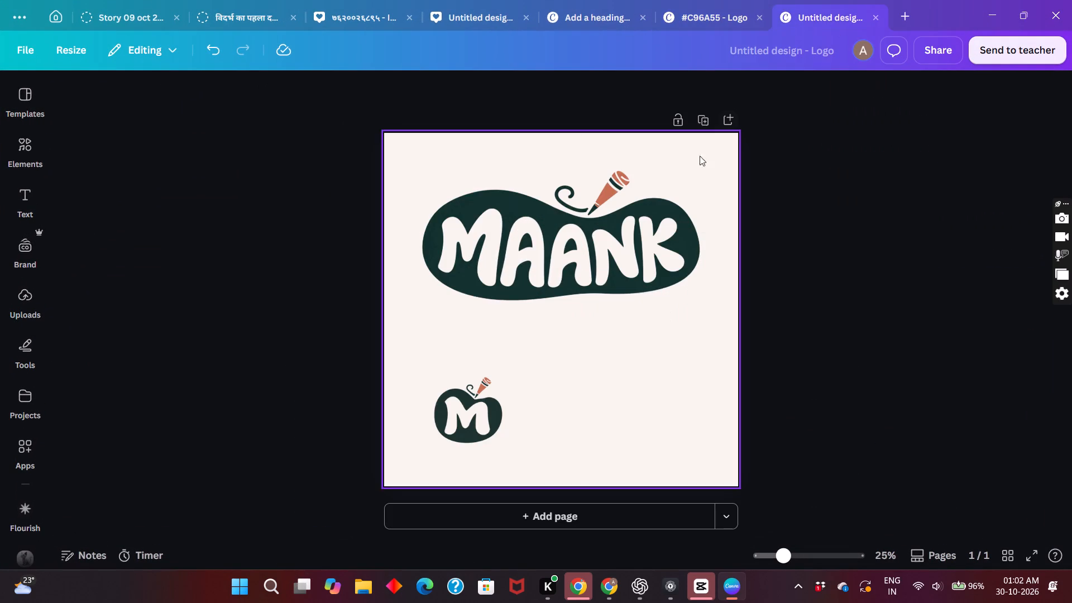
pyautogui.scroll(1, 514, 337)
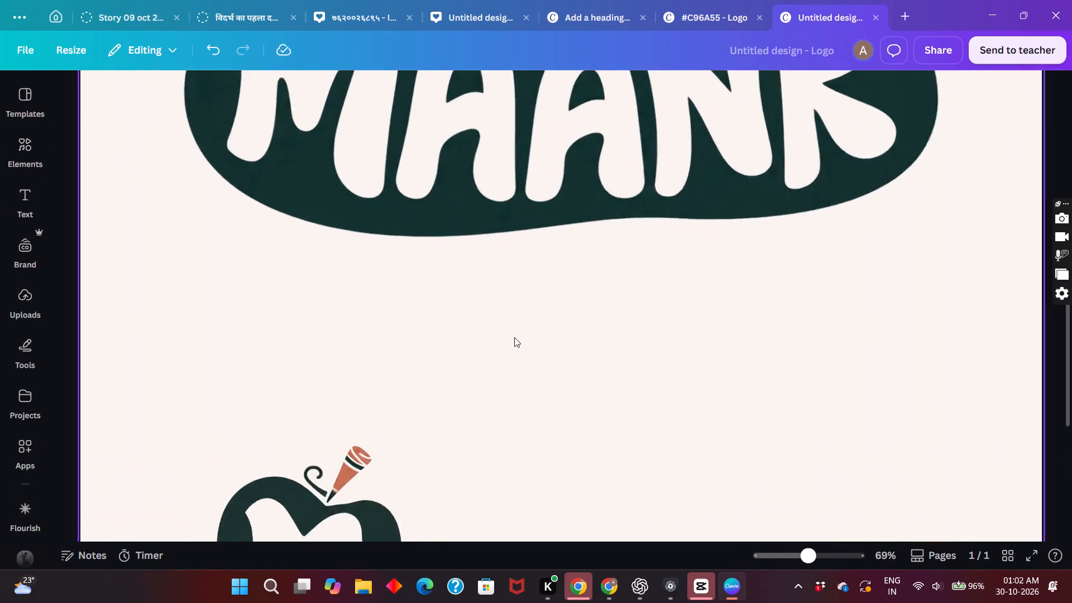
pyautogui.scroll(-5, 514, 337)
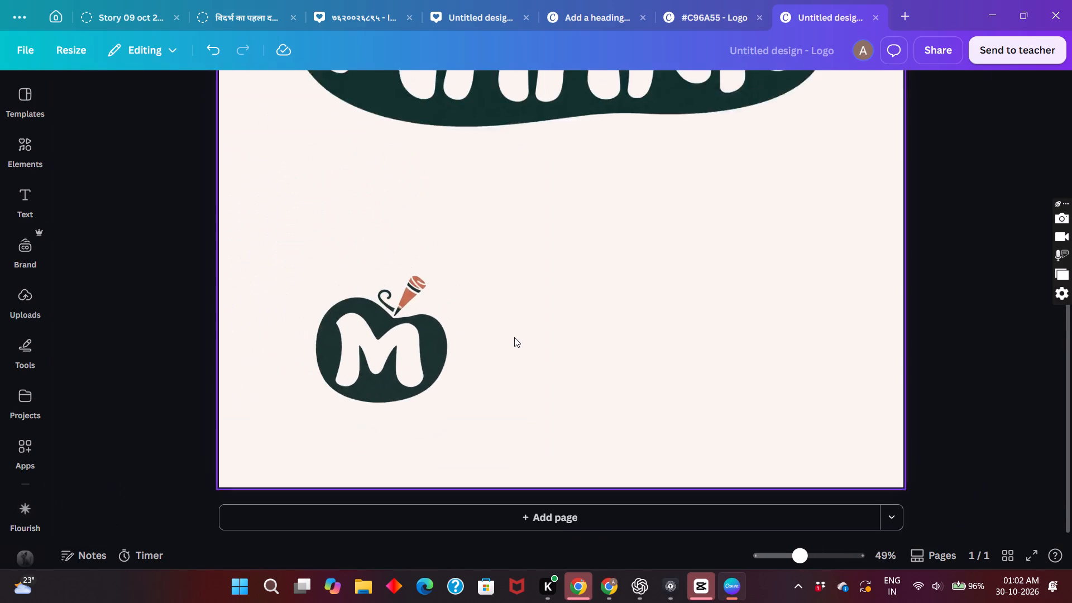
pyautogui.hscroll(6, 514, 337)
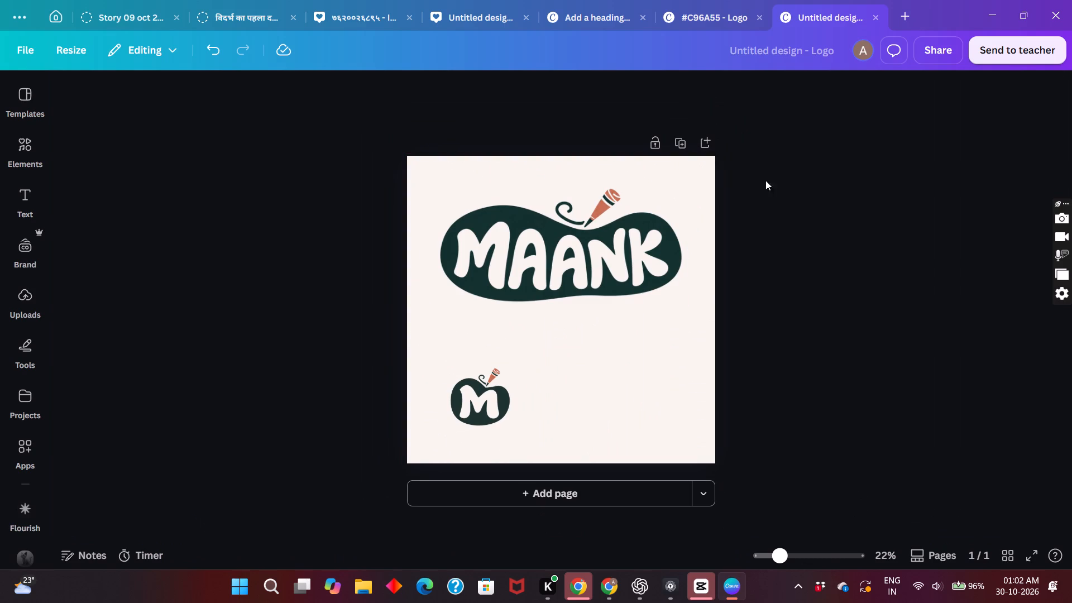
pyautogui.click(945, 40)
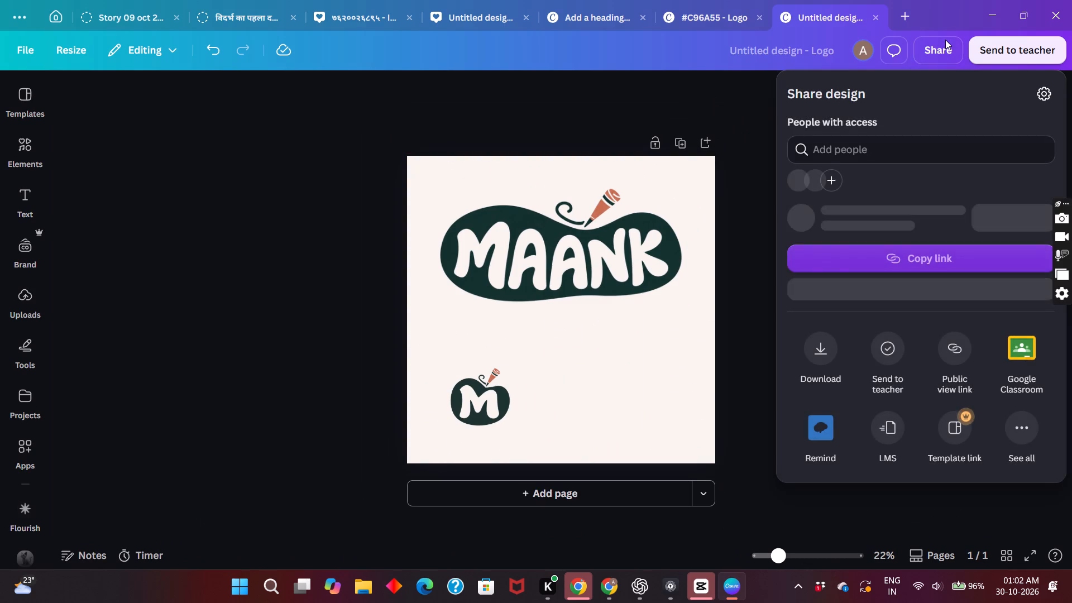
pyautogui.click(806, 370)
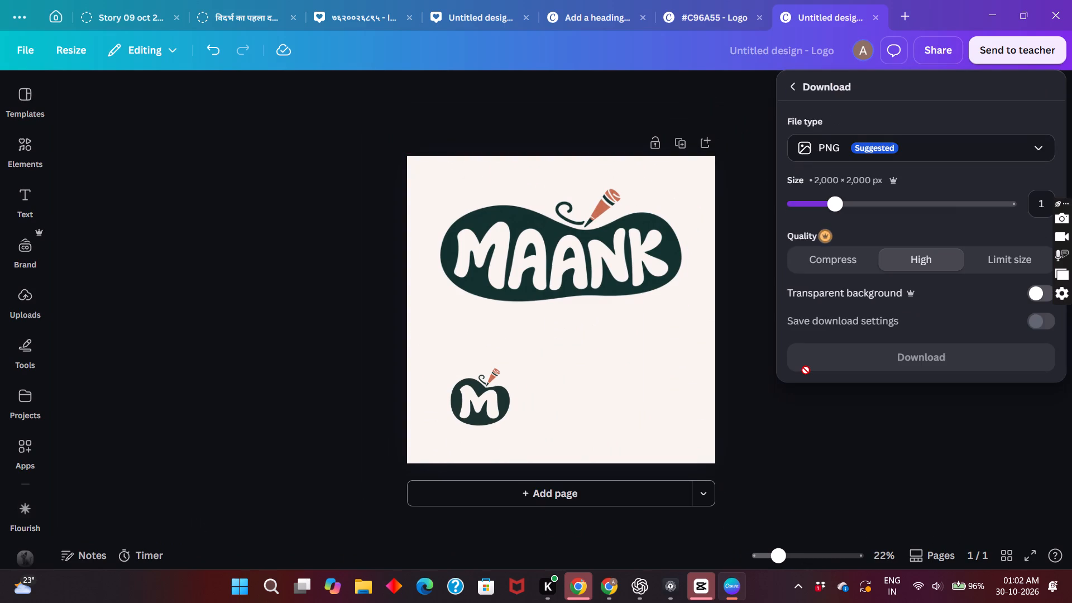
pyautogui.click(913, 205)
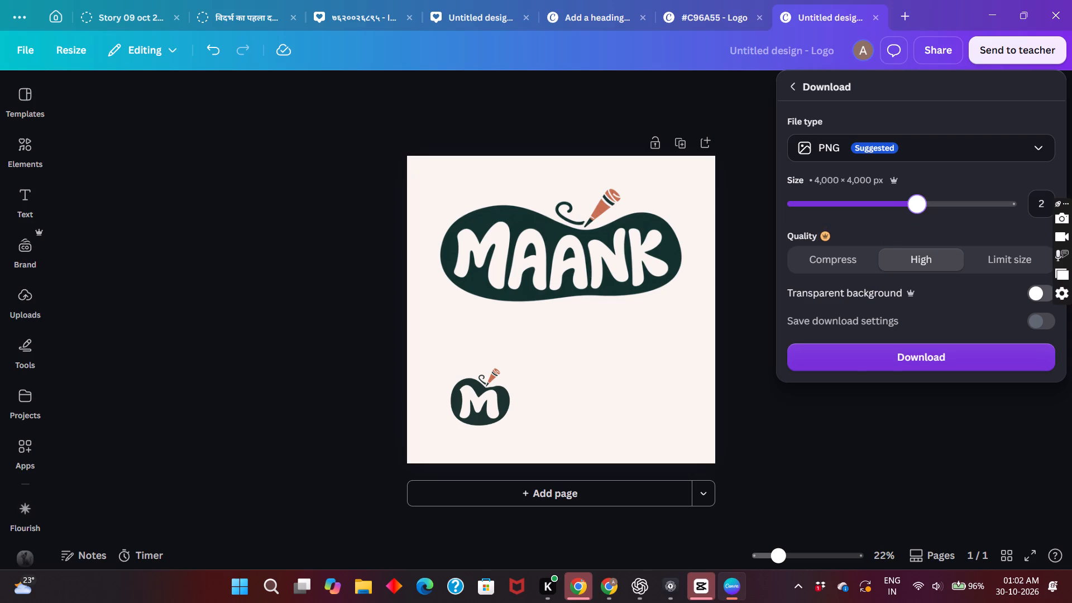
pyautogui.click(903, 355)
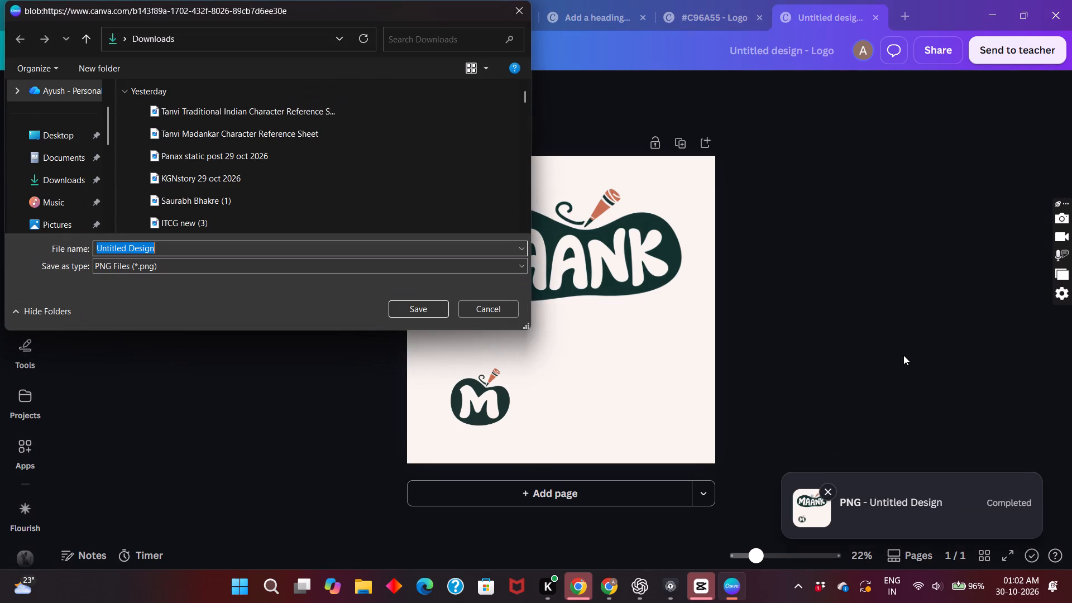
# Save the PNG in the Downloads folder under the name "Maank logo".
pyautogui.press('BackSpace')
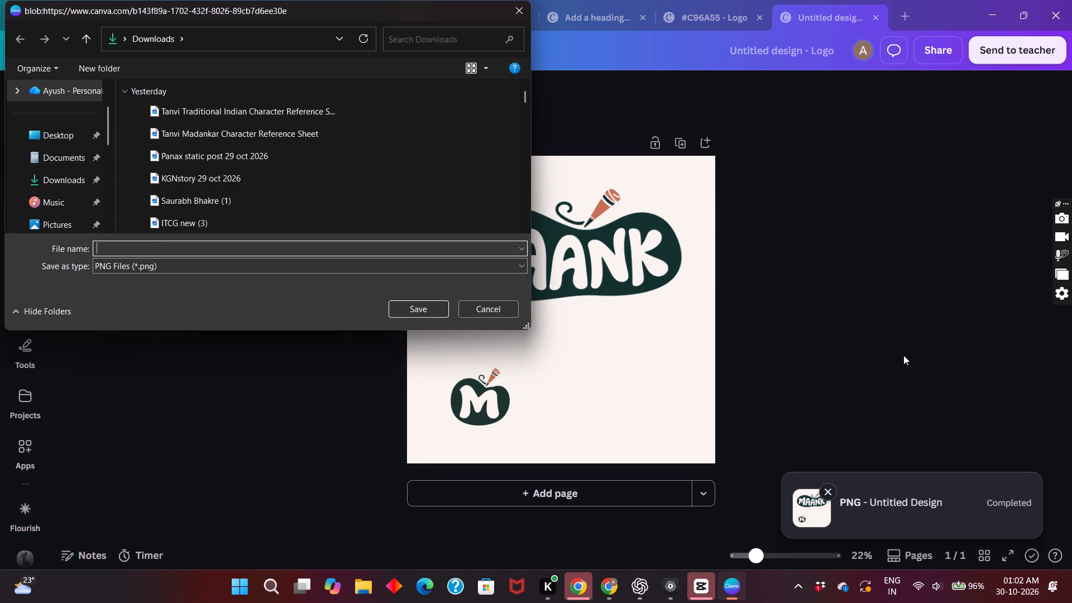
pyautogui.hotkey('shift', 'm')
pyautogui.write('aan')
pyautogui.write('k logo')
pyautogui.press('Return')
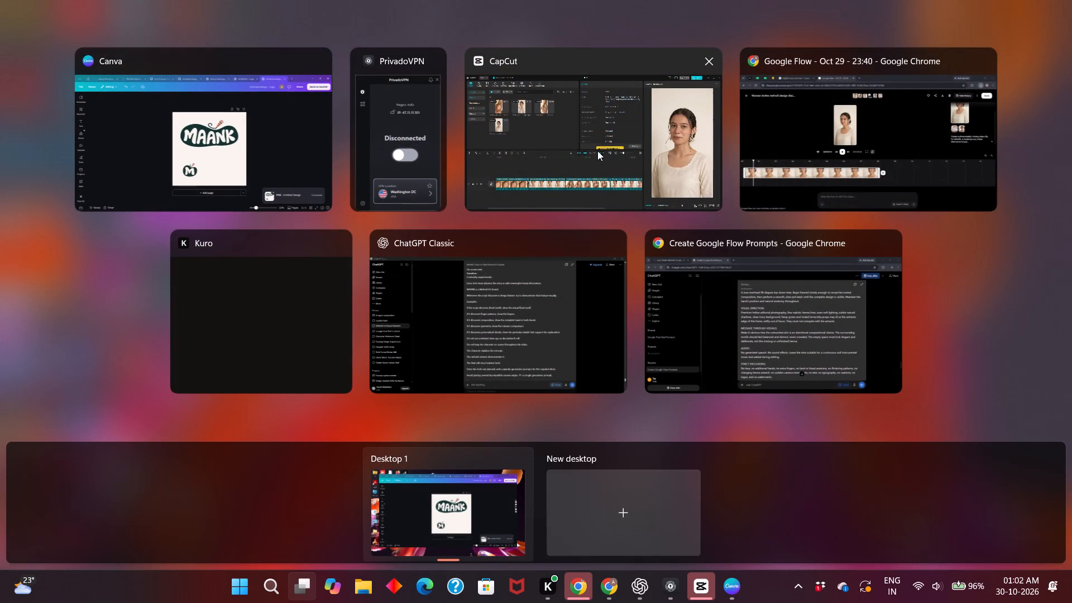
# Switch to CapCut and import the Maank logo image from the device into the 1030 project's media.
pyautogui.click(597, 151)
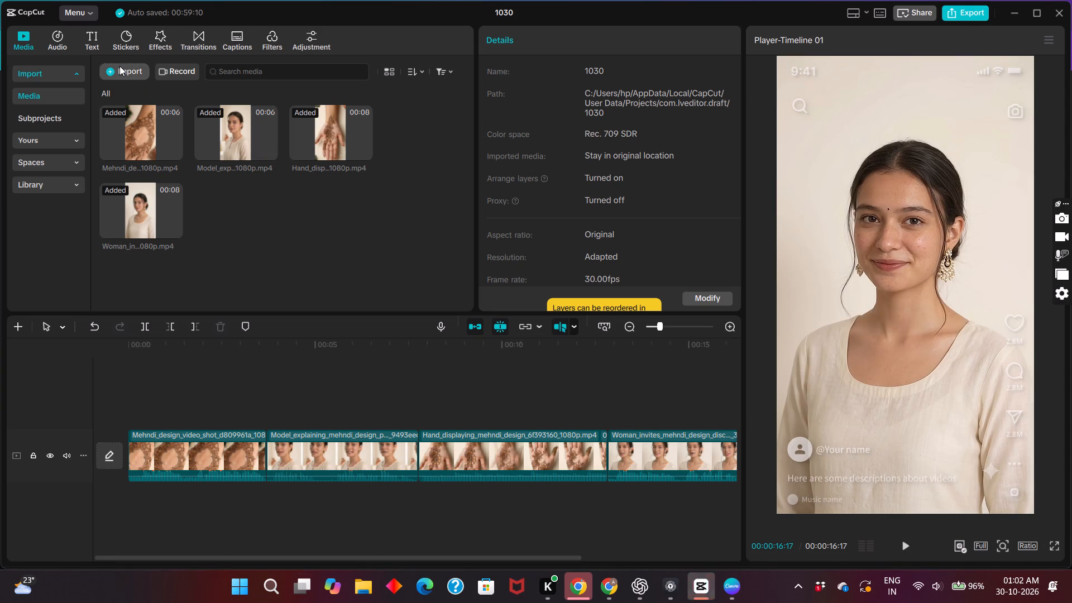
pyautogui.click(119, 66)
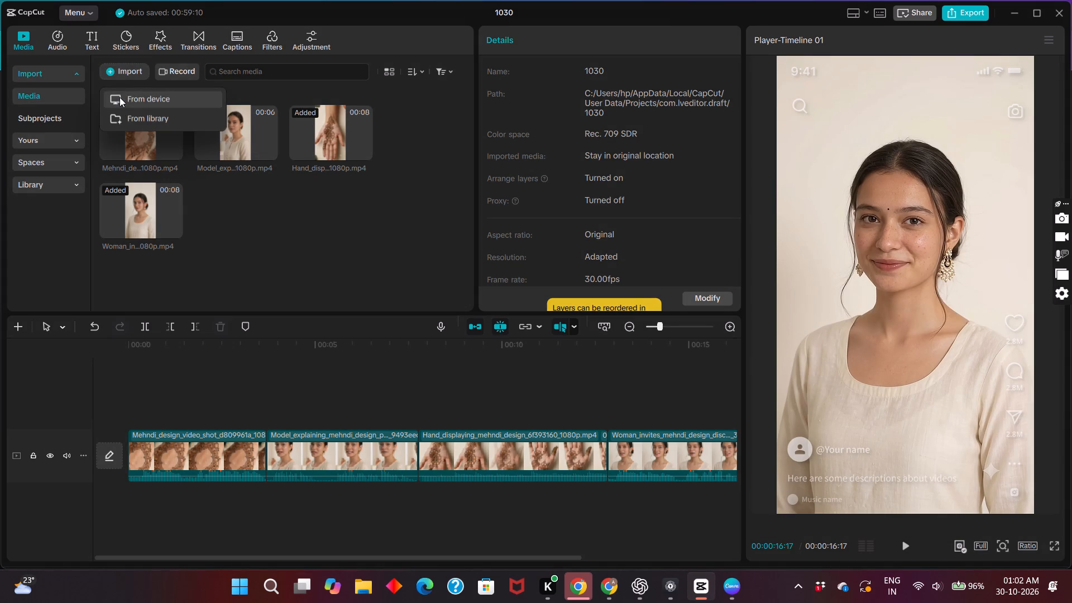
pyautogui.click(120, 103)
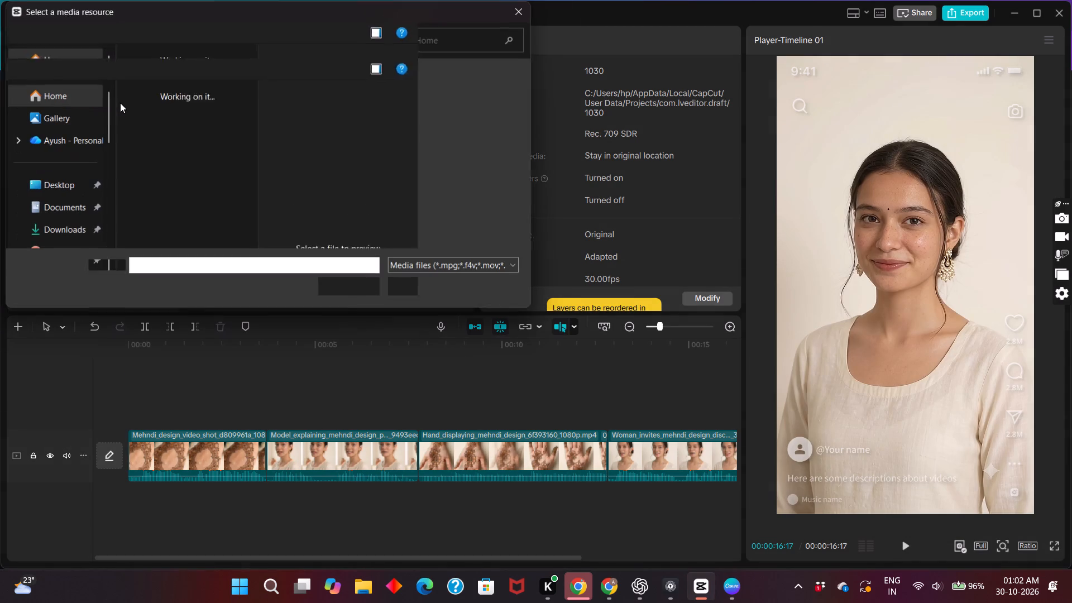
pyautogui.doubleClick(71, 87)
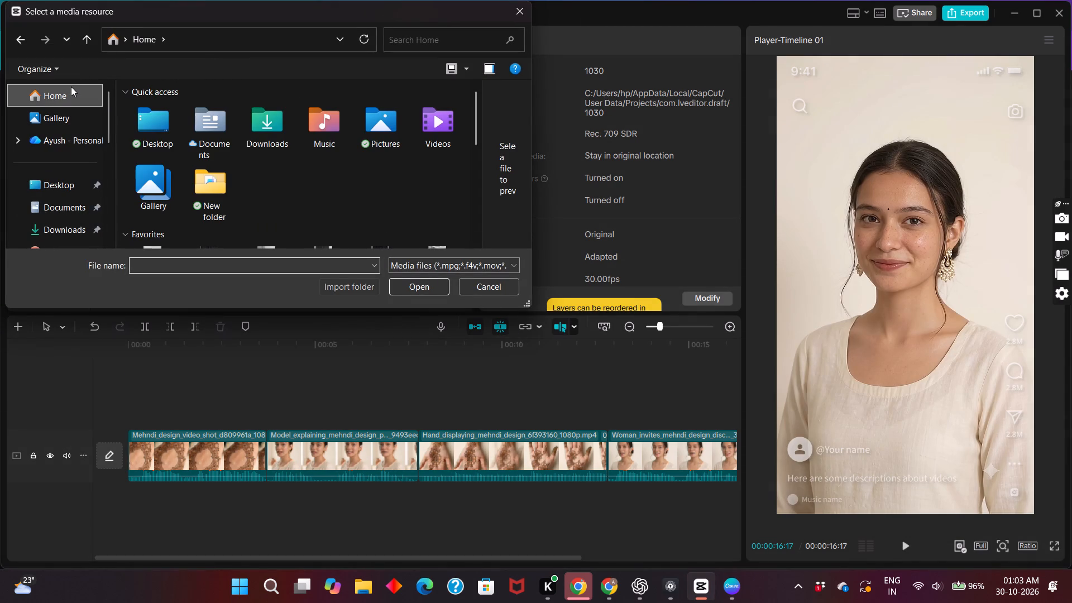
pyautogui.scroll(-1, 147, 173)
pyautogui.click(147, 181)
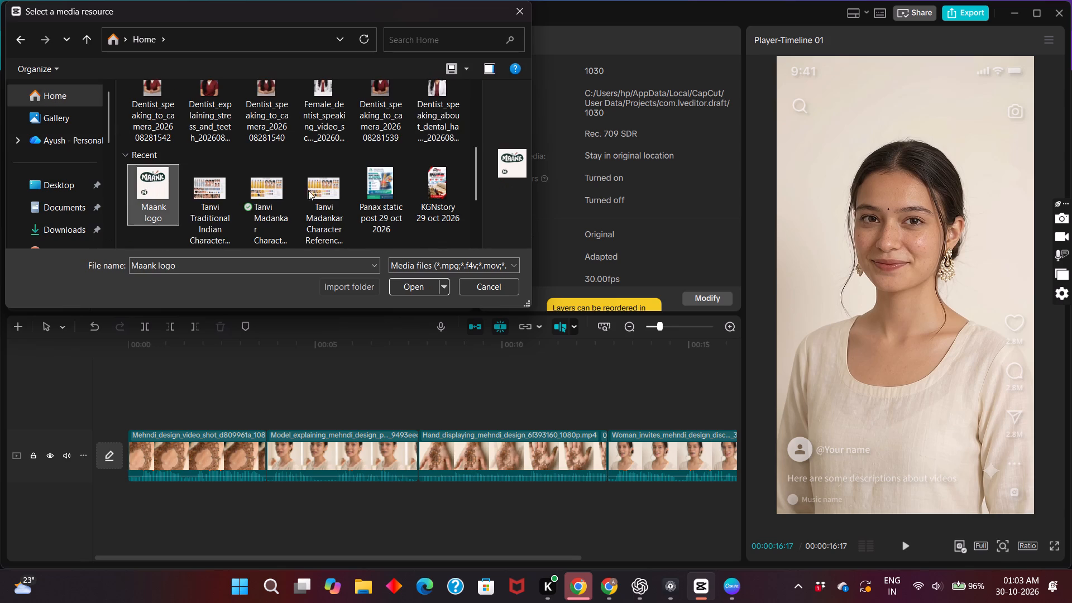
pyautogui.click(414, 291)
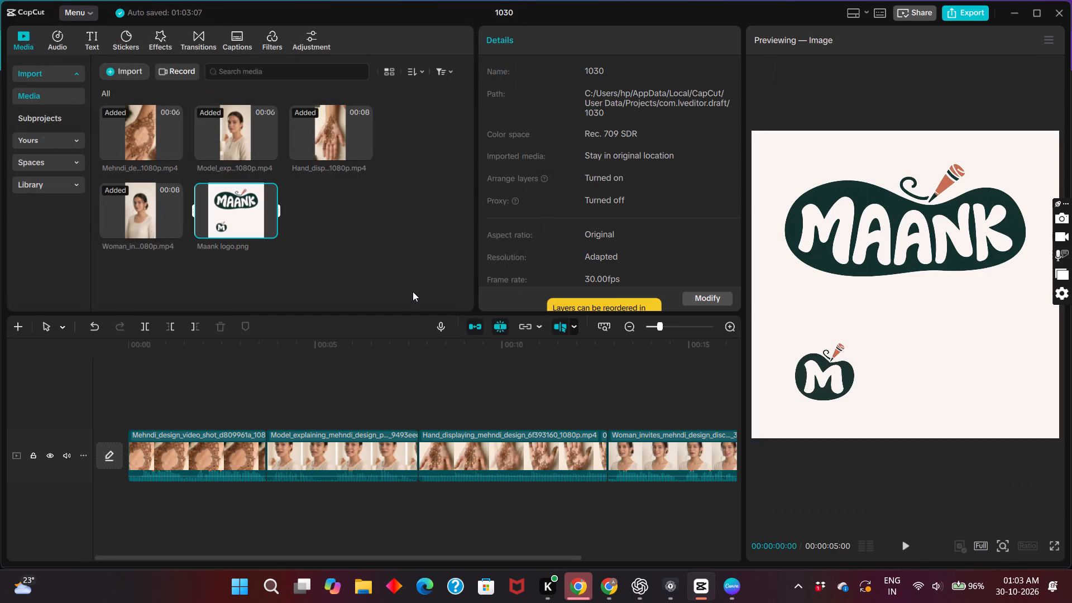
# Place Maank logo.png on a track above the clips, starting at 00:00, and preview it over the footage at 00:00:03:00.
pyautogui.moveTo(243, 208); pyautogui.dragTo(126, 415)
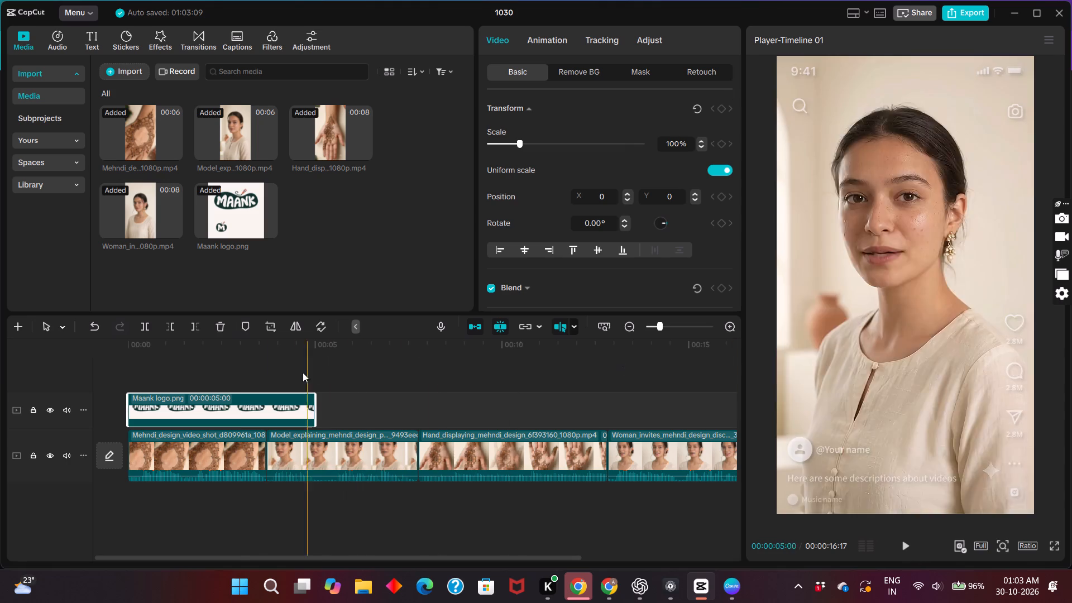
pyautogui.click(240, 376)
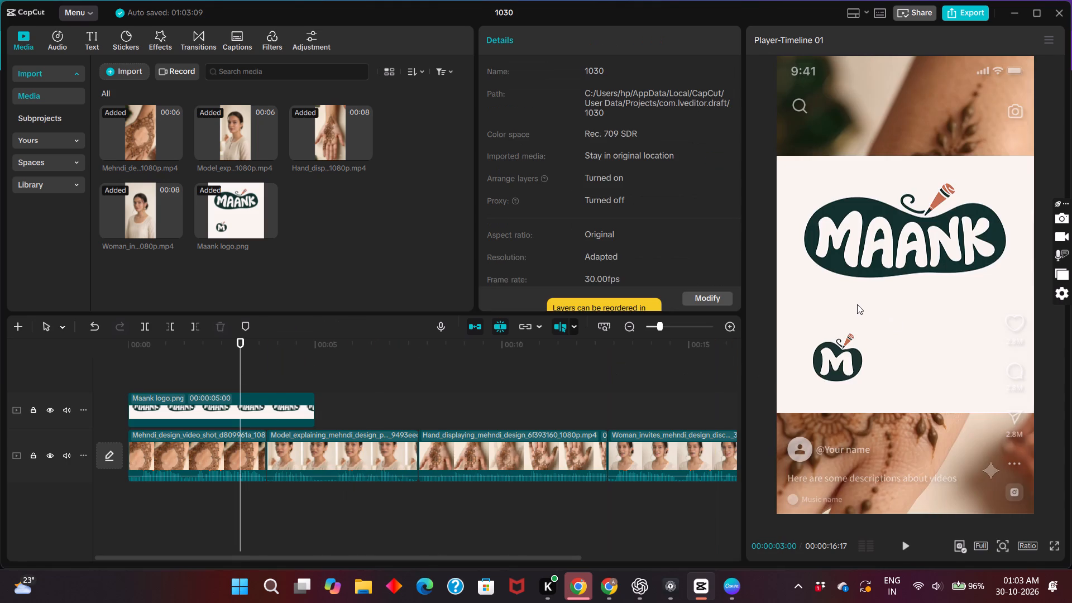
# Crop Maank logo.png to only the small M emblem with its mehndi cone, keeping a narrow margin around it.
pyautogui.click(857, 304)
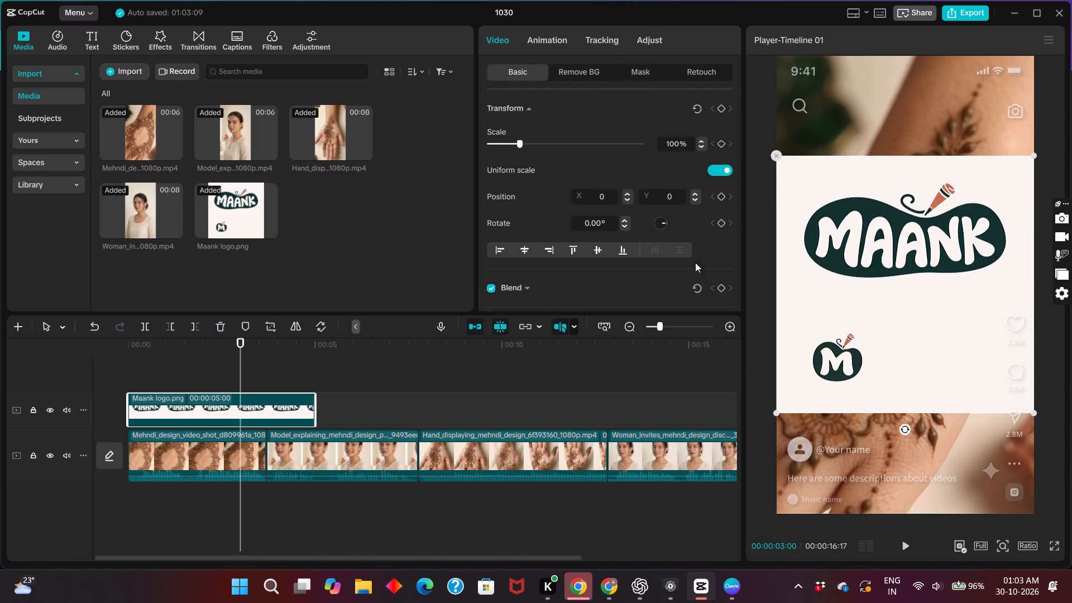
pyautogui.click(270, 328)
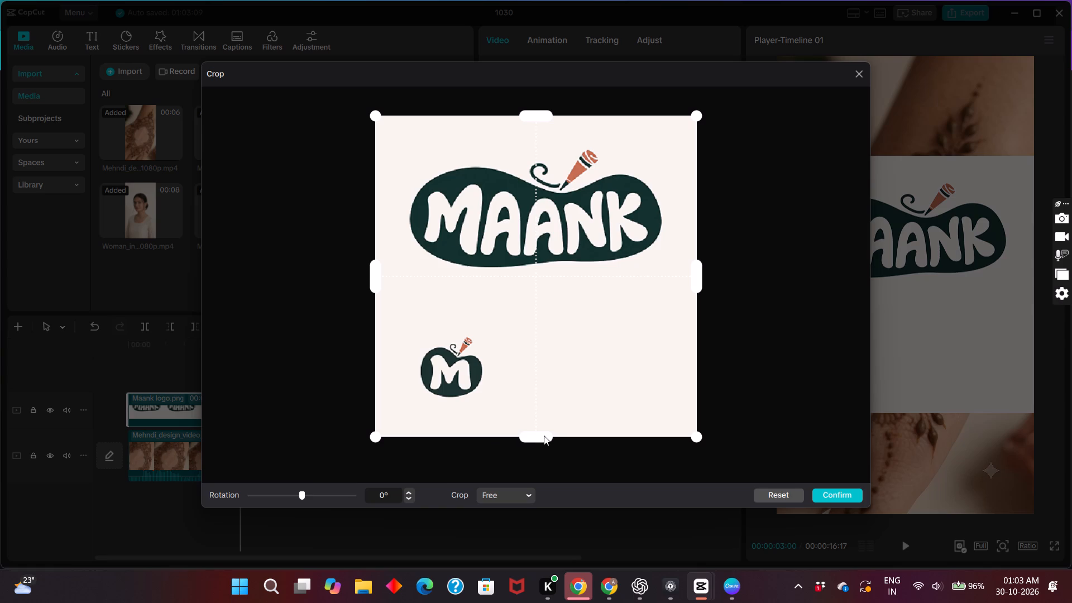
pyautogui.moveTo(542, 434); pyautogui.dragTo(543, 404)
pyautogui.moveTo(374, 273); pyautogui.dragTo(405, 271)
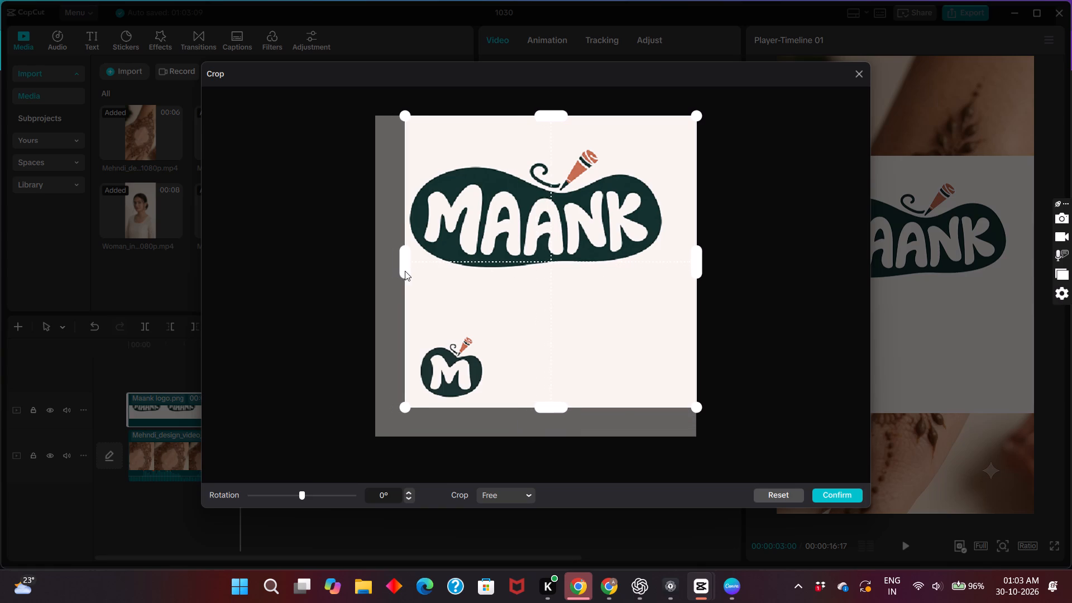
pyautogui.moveTo(405, 271); pyautogui.dragTo(410, 269)
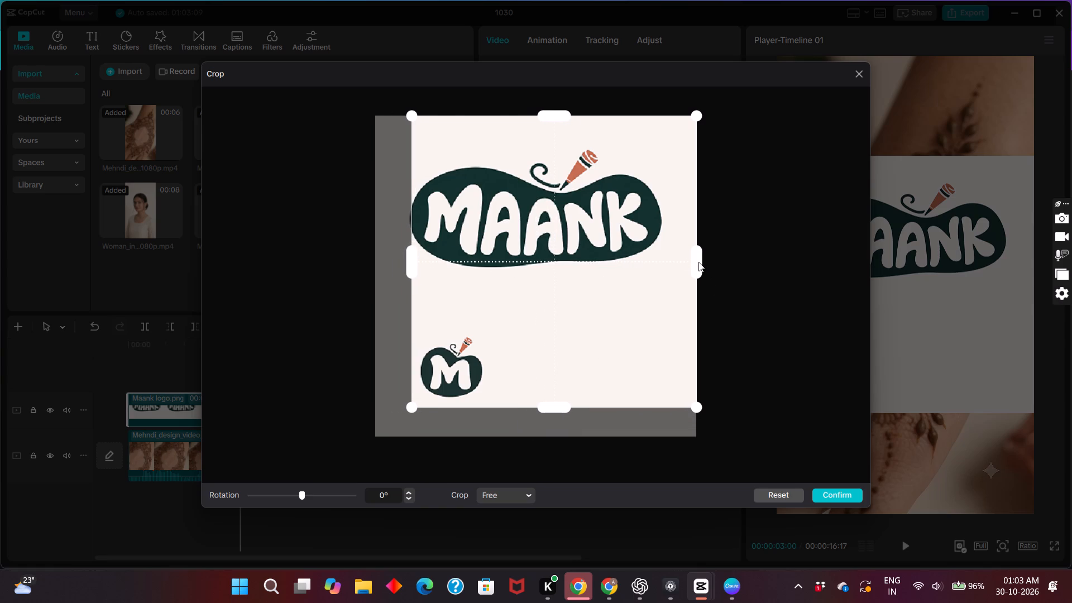
pyautogui.moveTo(698, 262); pyautogui.dragTo(488, 286)
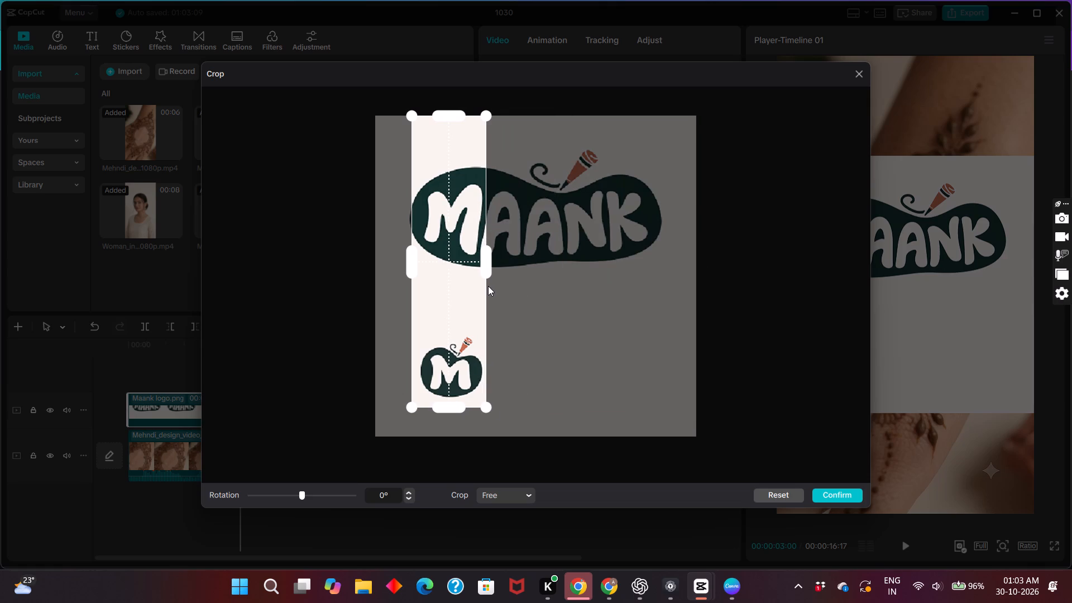
pyautogui.moveTo(488, 286); pyautogui.dragTo(490, 287)
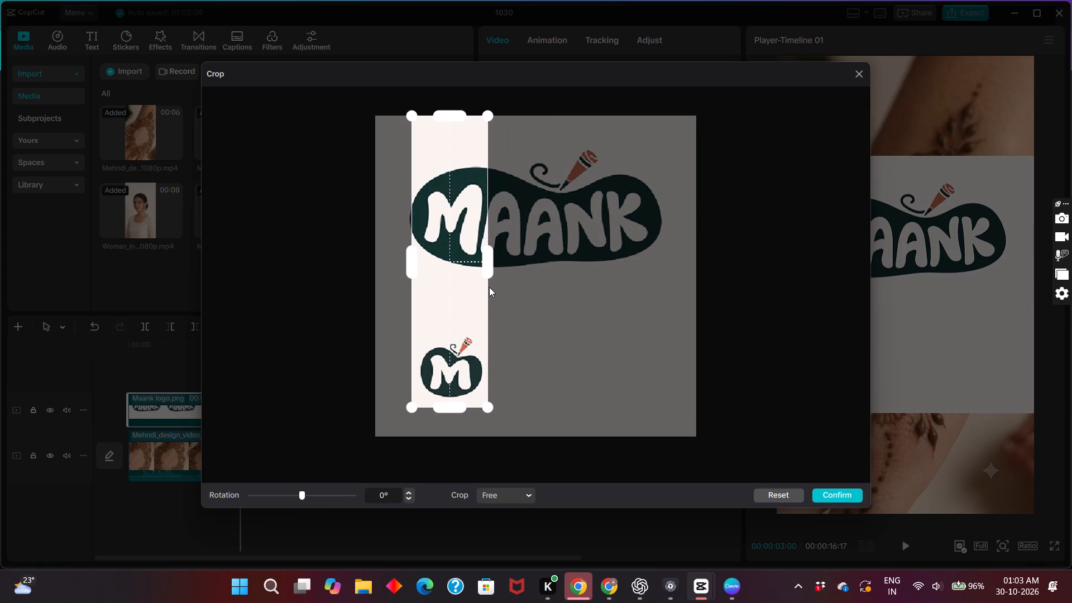
pyautogui.moveTo(489, 287); pyautogui.dragTo(500, 287)
pyautogui.moveTo(500, 287); pyautogui.dragTo(490, 264)
pyautogui.click(490, 264)
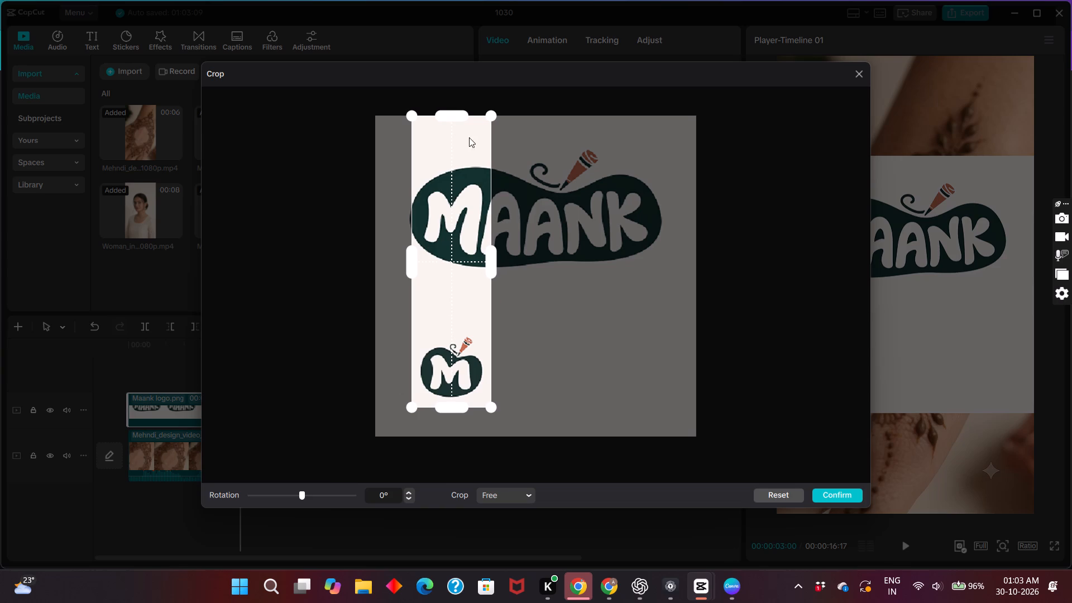
pyautogui.moveTo(460, 111); pyautogui.dragTo(454, 318)
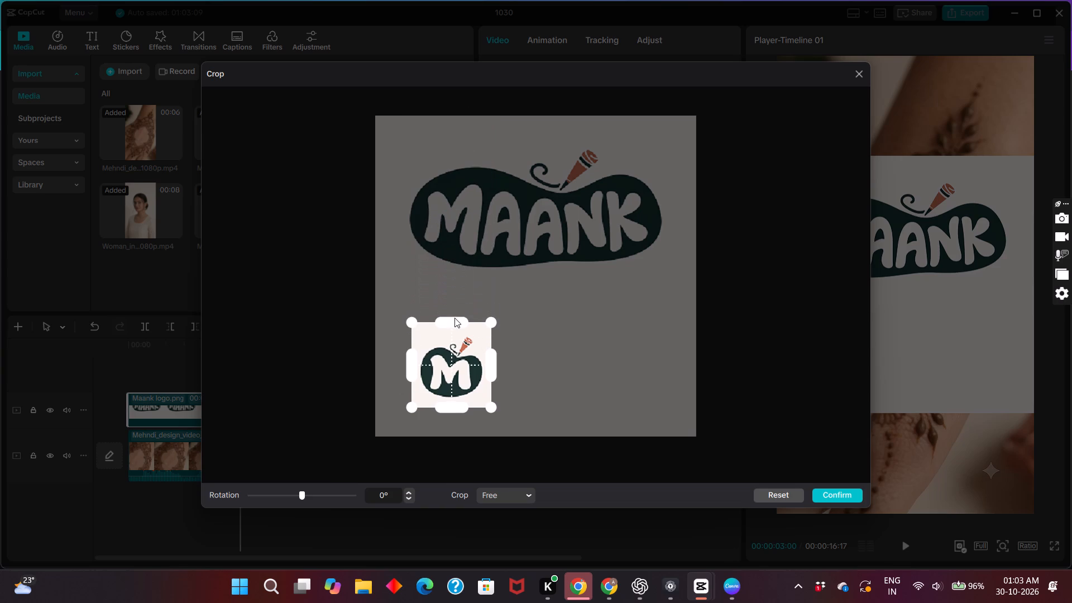
pyautogui.moveTo(454, 318); pyautogui.dragTo(455, 320)
pyautogui.moveTo(455, 320); pyautogui.dragTo(455, 319)
pyautogui.click(831, 498)
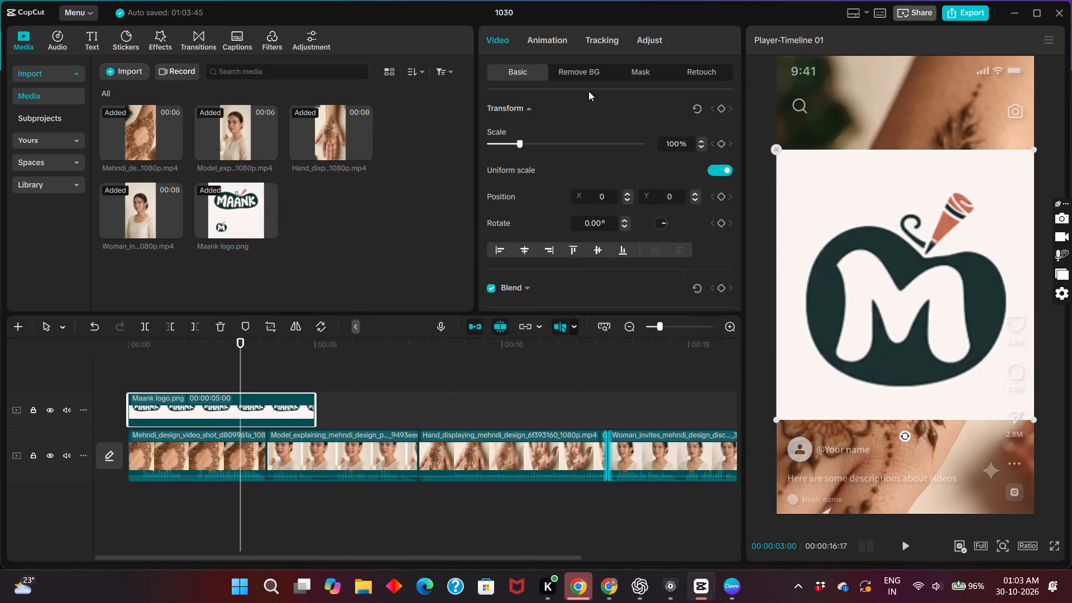
# Remove the M emblem's off-white background with Chroma key, sampling the background colour and leaving Auto removal off.
pyautogui.click(577, 67)
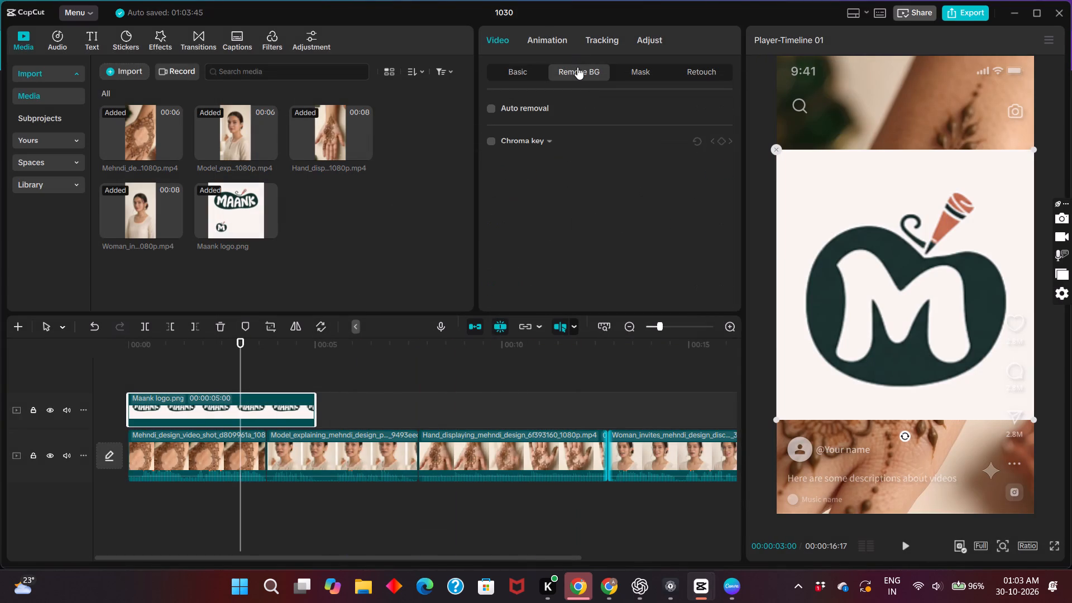
pyautogui.click(494, 109)
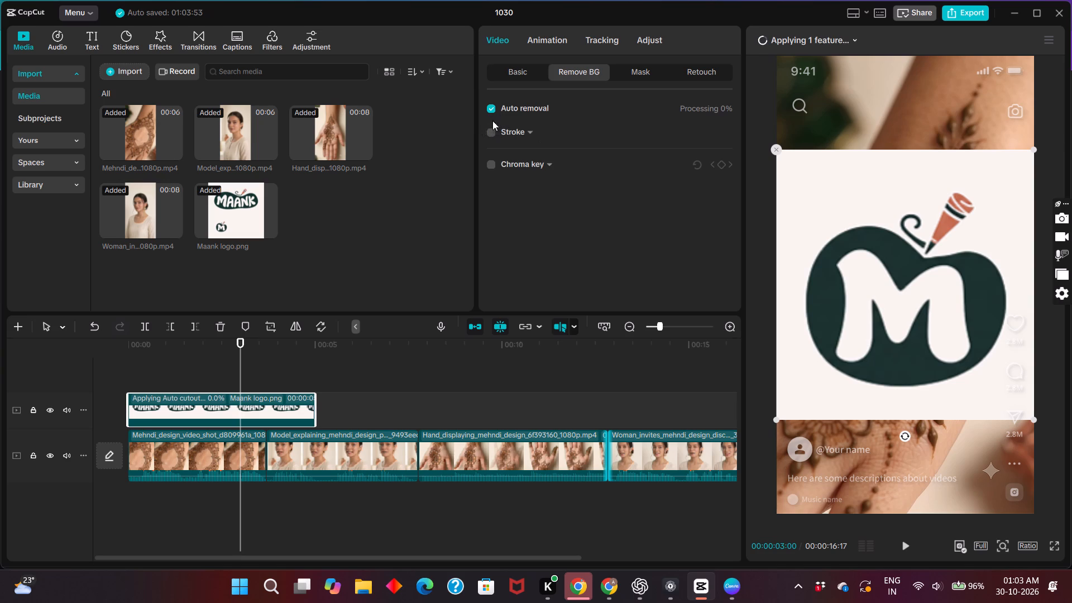
pyautogui.click(494, 166)
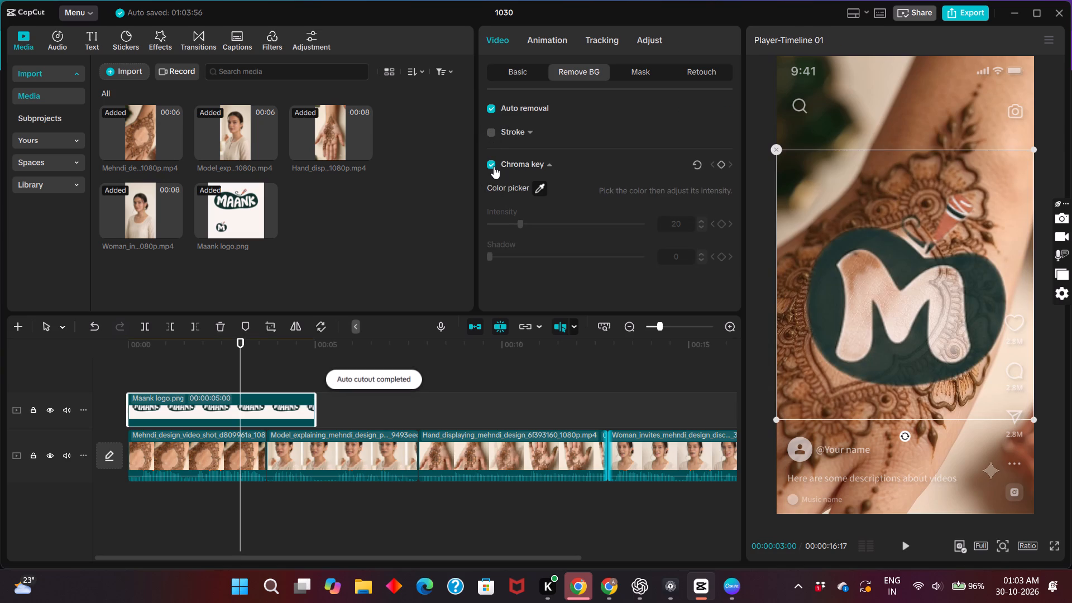
pyautogui.click(492, 108)
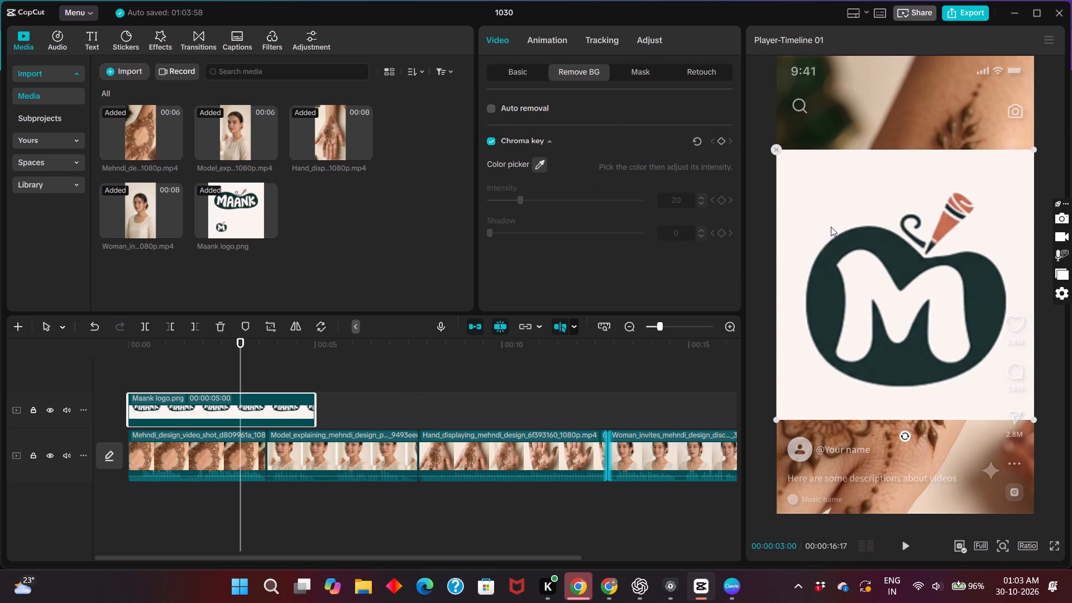
pyautogui.click(536, 164)
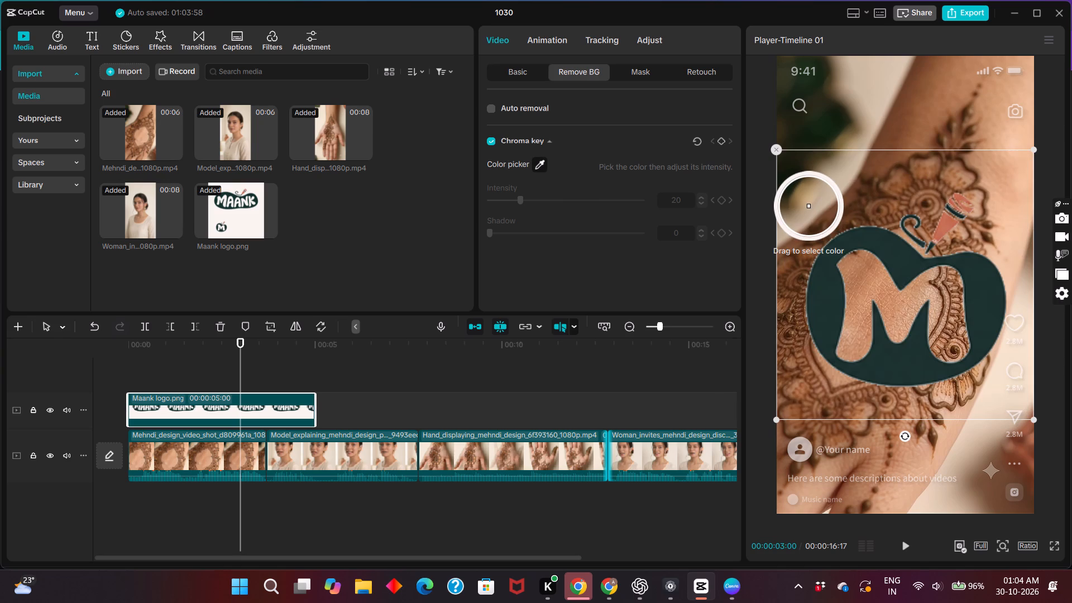
pyautogui.click(809, 206)
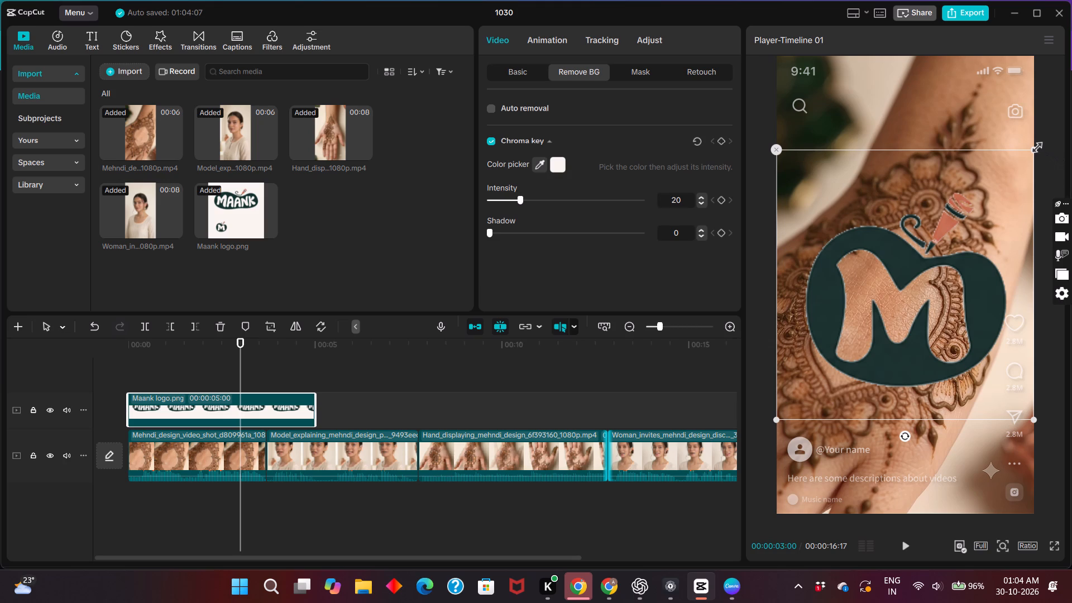
# Scale the M emblem down to a small watermark size, about one sixth of the frame's width.
pyautogui.moveTo(1035, 145); pyautogui.dragTo(923, 254)
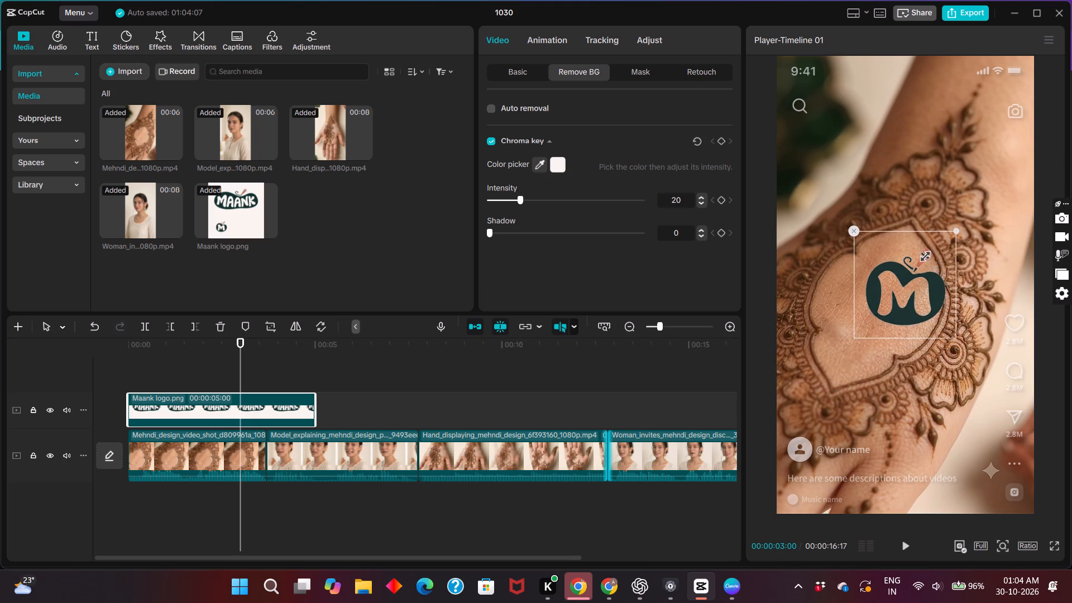
pyautogui.moveTo(923, 254); pyautogui.dragTo(907, 292)
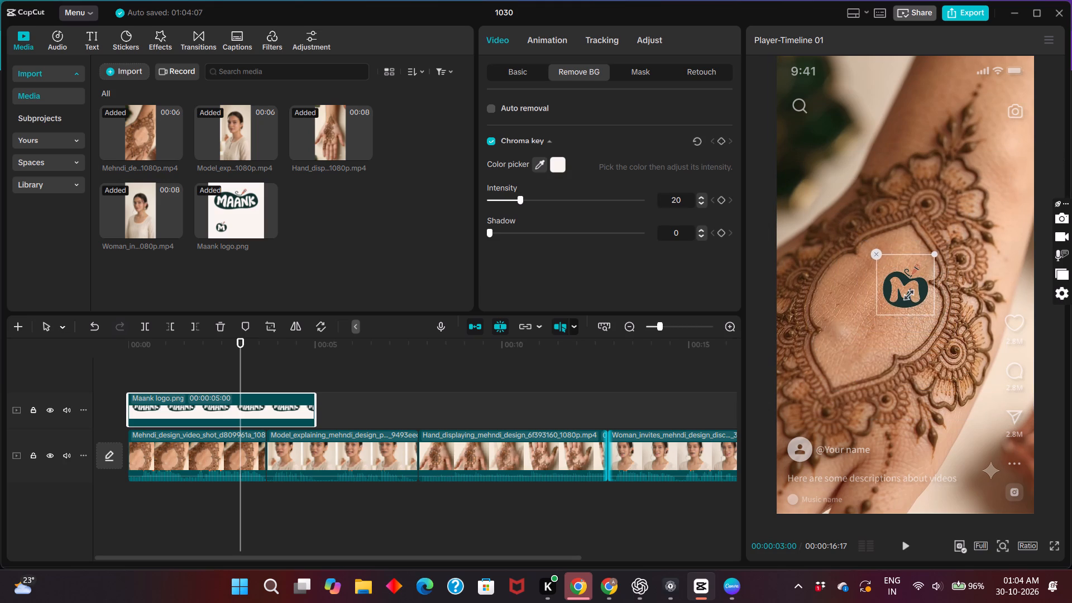
pyautogui.moveTo(907, 292); pyautogui.dragTo(899, 305)
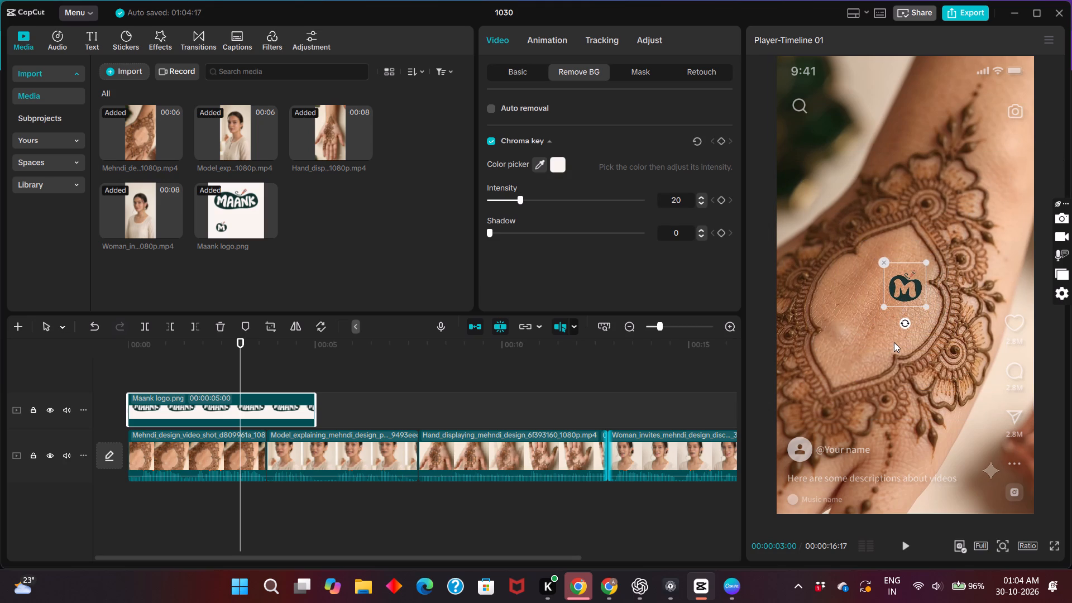
pyautogui.click(894, 342)
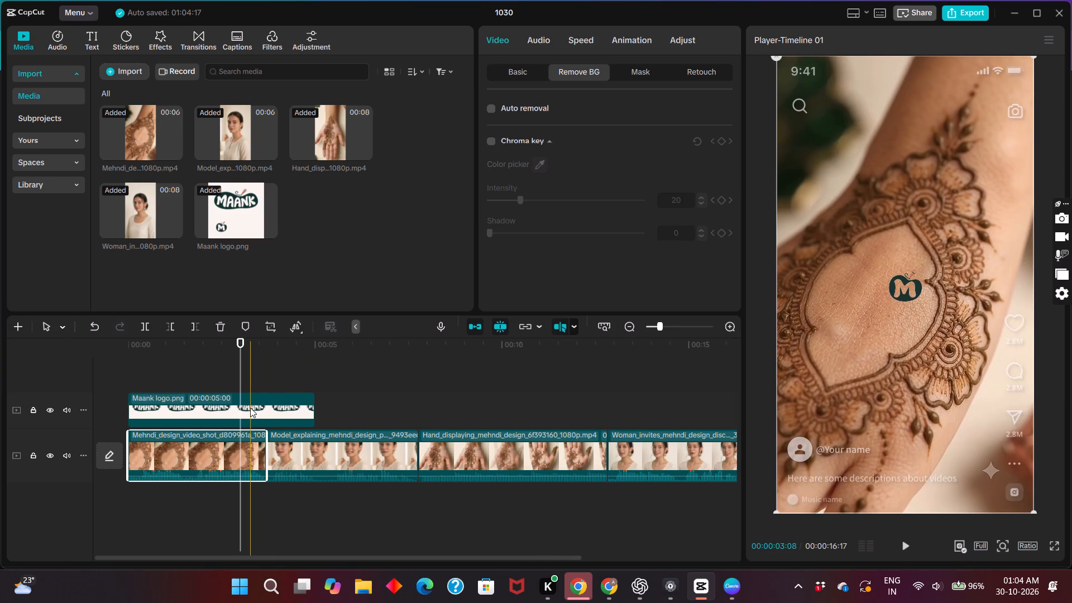
# Extend the Maank logo.png overlay to 00:00:16:17 so it ends with the last video clip.
pyautogui.click(250, 408)
pyautogui.moveTo(314, 406); pyautogui.dragTo(392, 390)
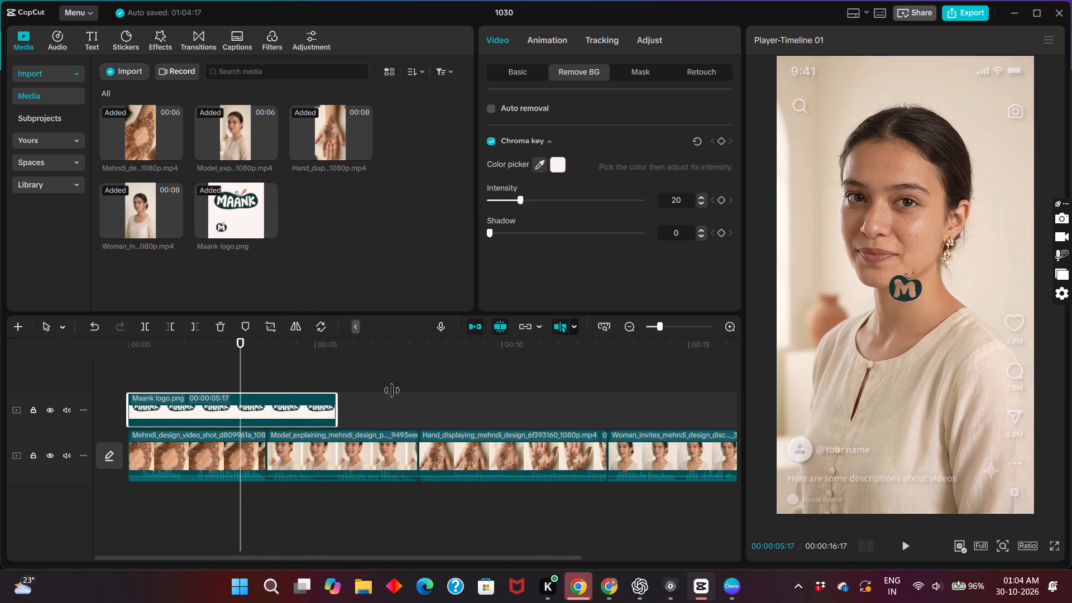
pyautogui.moveTo(392, 390); pyautogui.dragTo(532, 422)
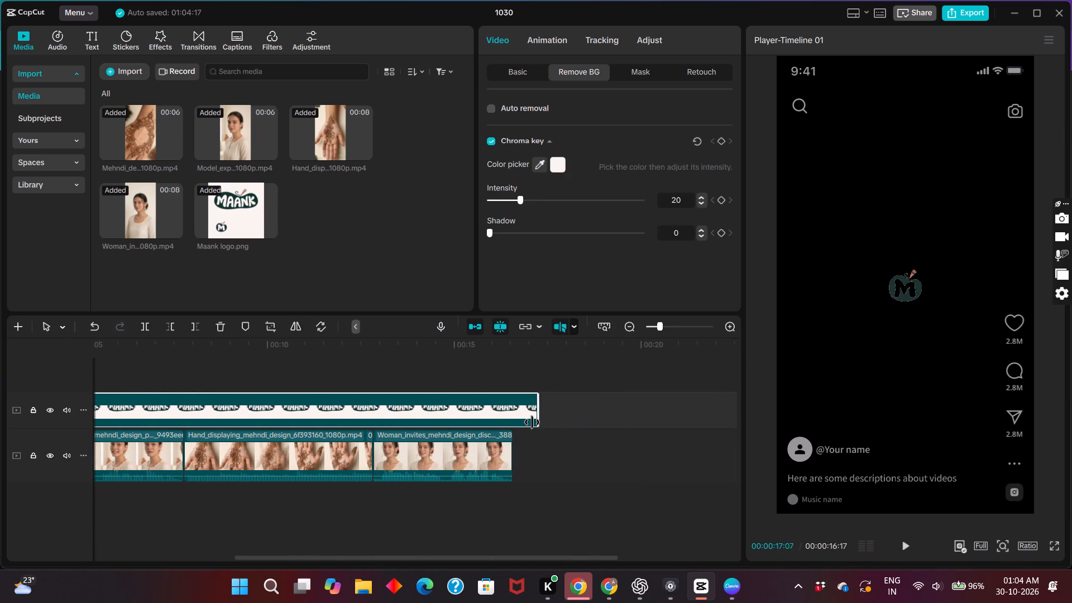
pyautogui.moveTo(532, 422); pyautogui.dragTo(513, 423)
pyautogui.hscroll(8, 513, 423)
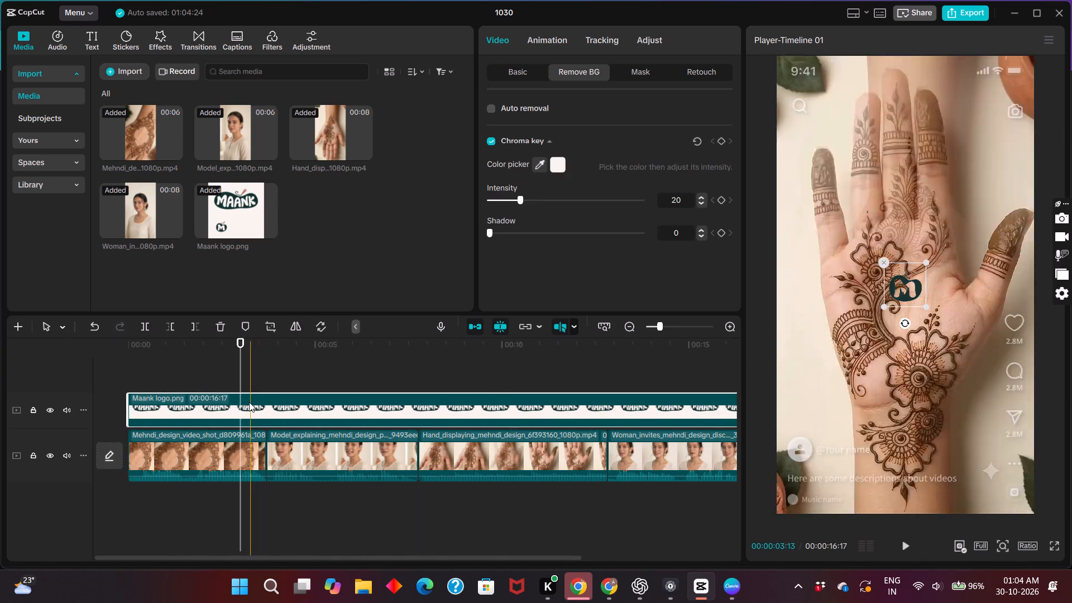
pyautogui.moveTo(130, 413); pyautogui.dragTo(69, 416)
pyautogui.hscroll(-7, 442, 405)
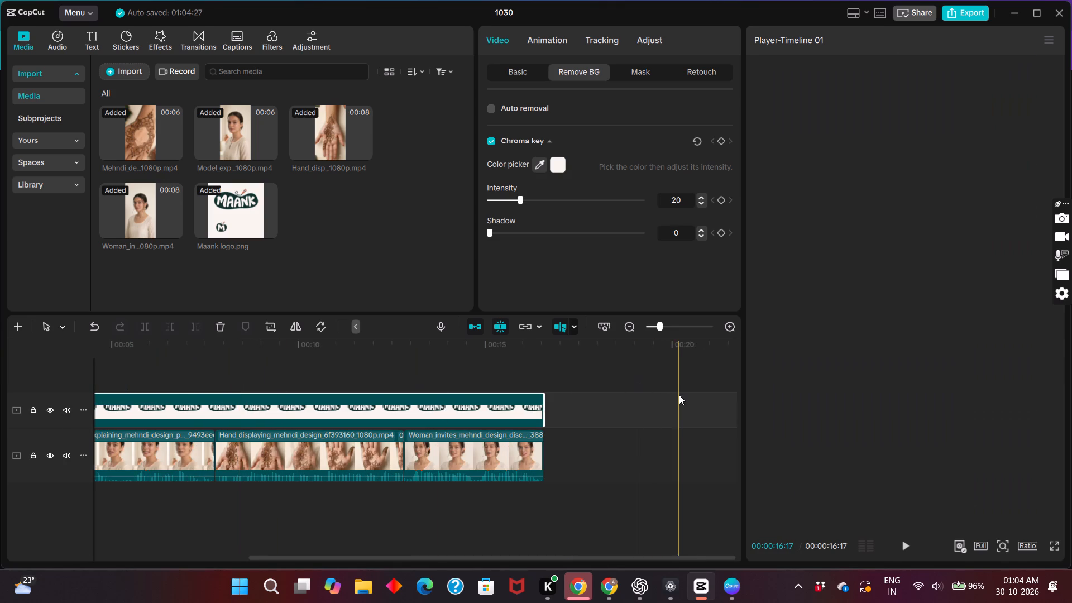
pyautogui.click(679, 395)
pyautogui.hscroll(10, 413, 425)
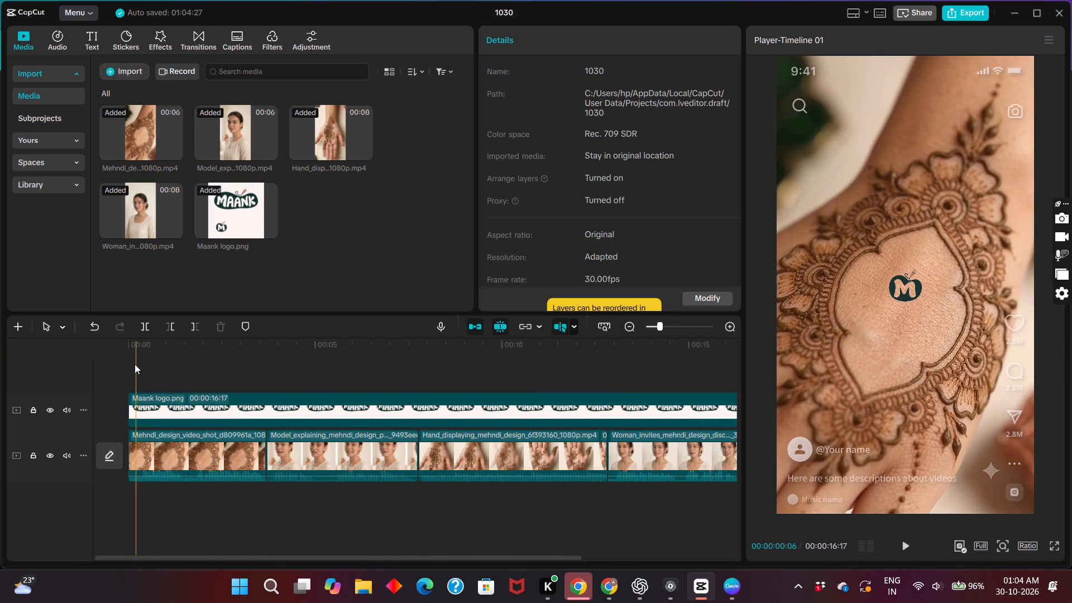
pyautogui.click(121, 357)
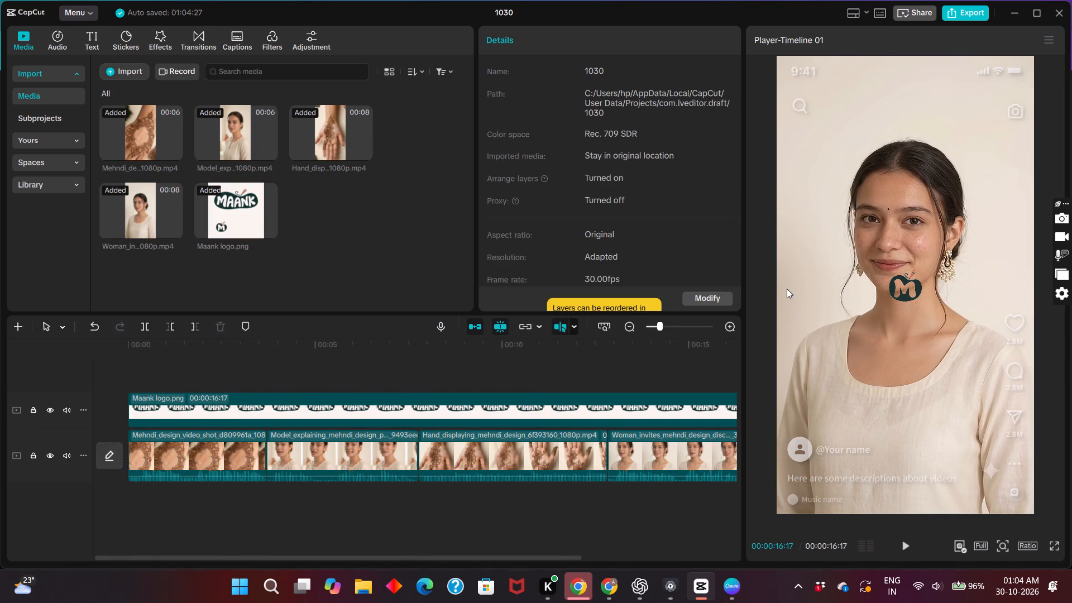
# Move the M emblem to the lower-right corner of the video frame, beside the social overlay icons.
pyautogui.doubleClick(912, 291)
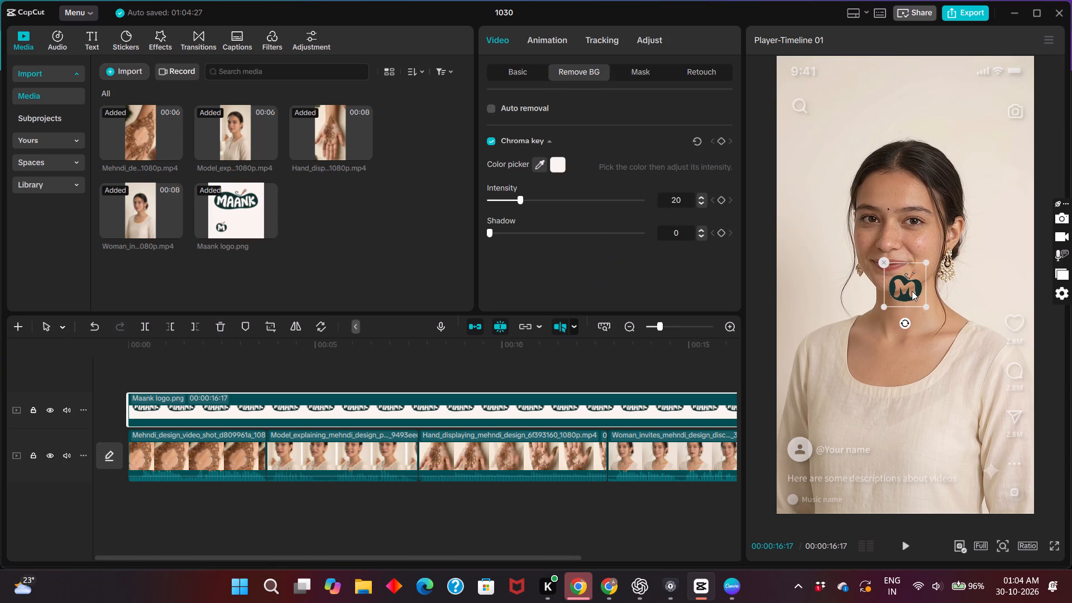
pyautogui.moveTo(912, 291); pyautogui.dragTo(996, 472)
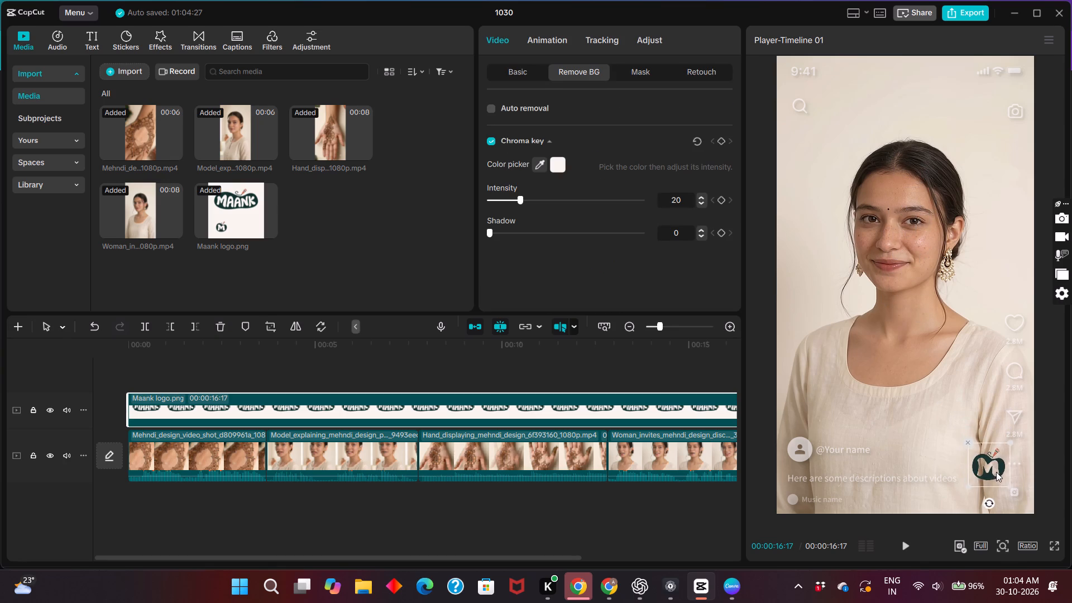
pyautogui.moveTo(996, 472); pyautogui.dragTo(999, 476)
# Shrink the M emblem further in the video frame's lower-right corner, using a close-up of the preview.
pyautogui.keyDown('ctrl'); pyautogui.scroll(5, 999, 476); pyautogui.keyUp('ctrl')
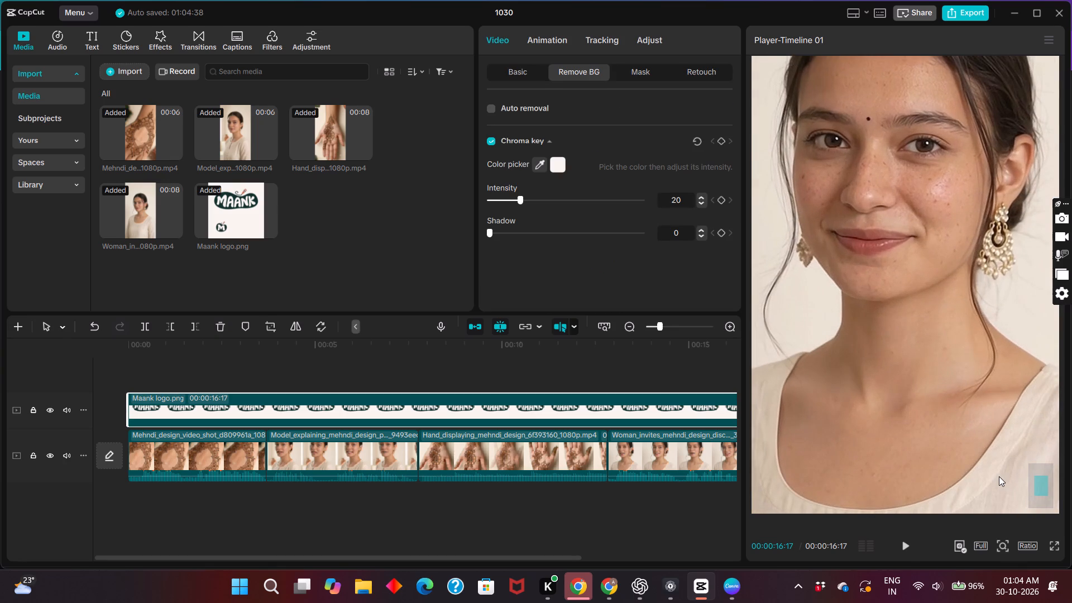
pyautogui.scroll(-2, 999, 476)
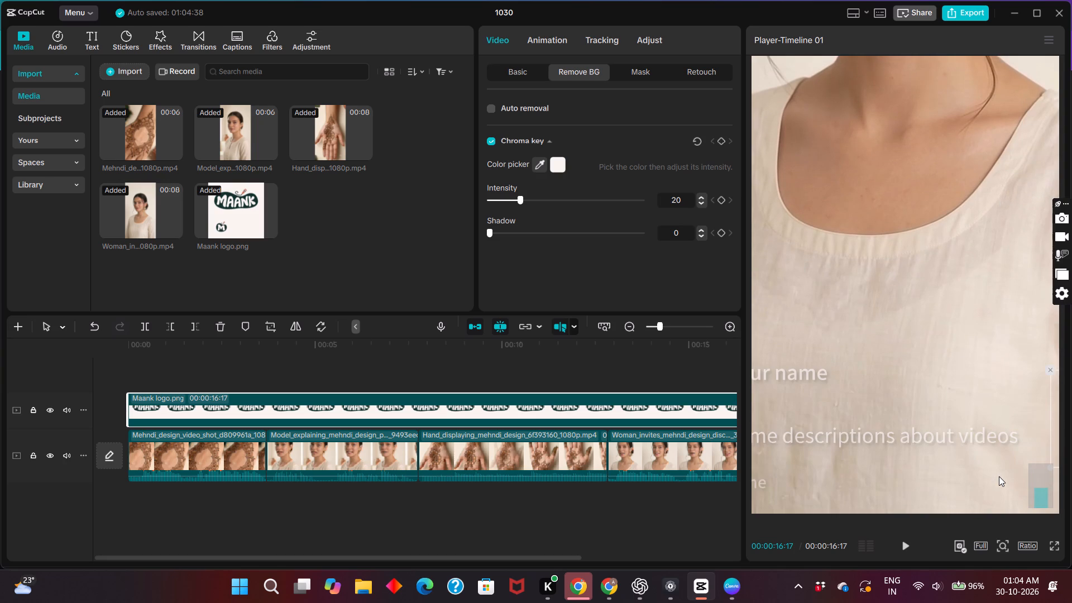
pyautogui.scroll(-4, 999, 476)
pyautogui.keyDown('ctrl'); pyautogui.scroll(-3, 999, 476); pyautogui.keyUp('ctrl')
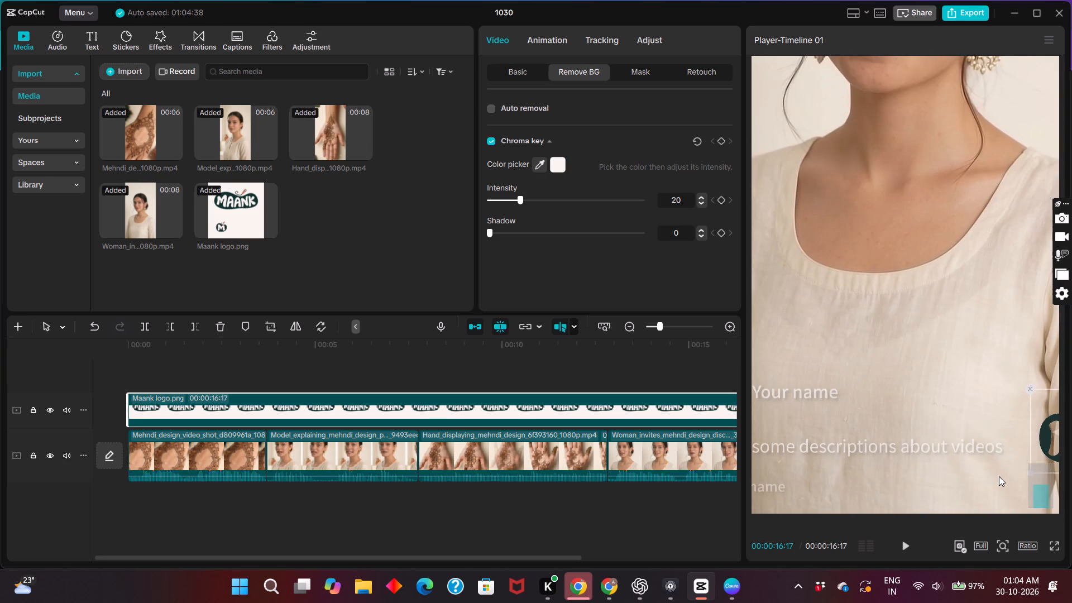
pyautogui.hscroll(-3, 999, 476)
pyautogui.keyDown('ctrl'); pyautogui.scroll(1, 999, 476); pyautogui.keyUp('ctrl')
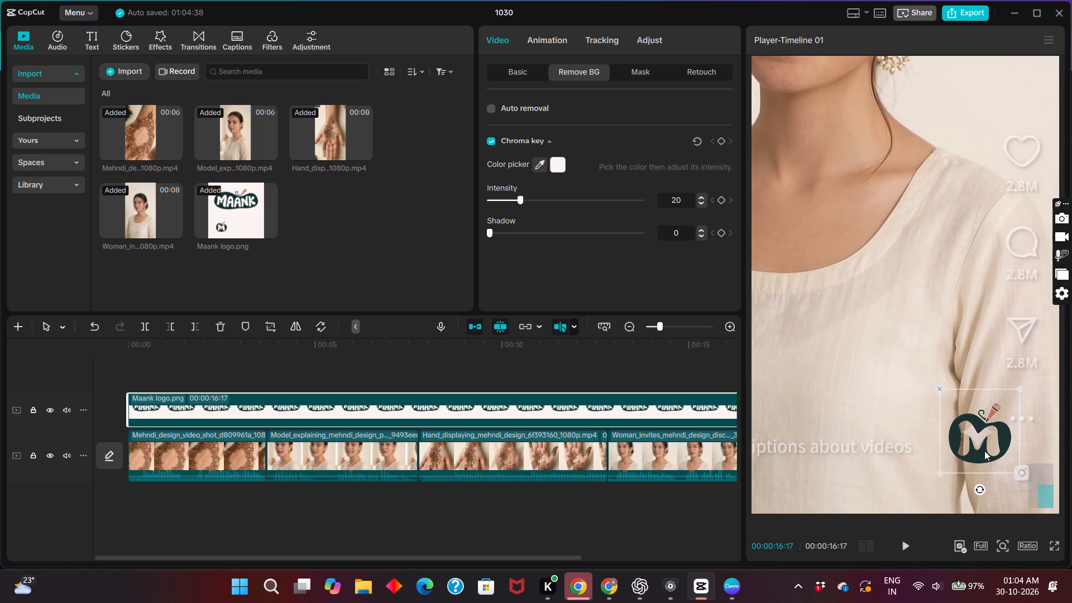
pyautogui.moveTo(1018, 387); pyautogui.dragTo(1006, 406)
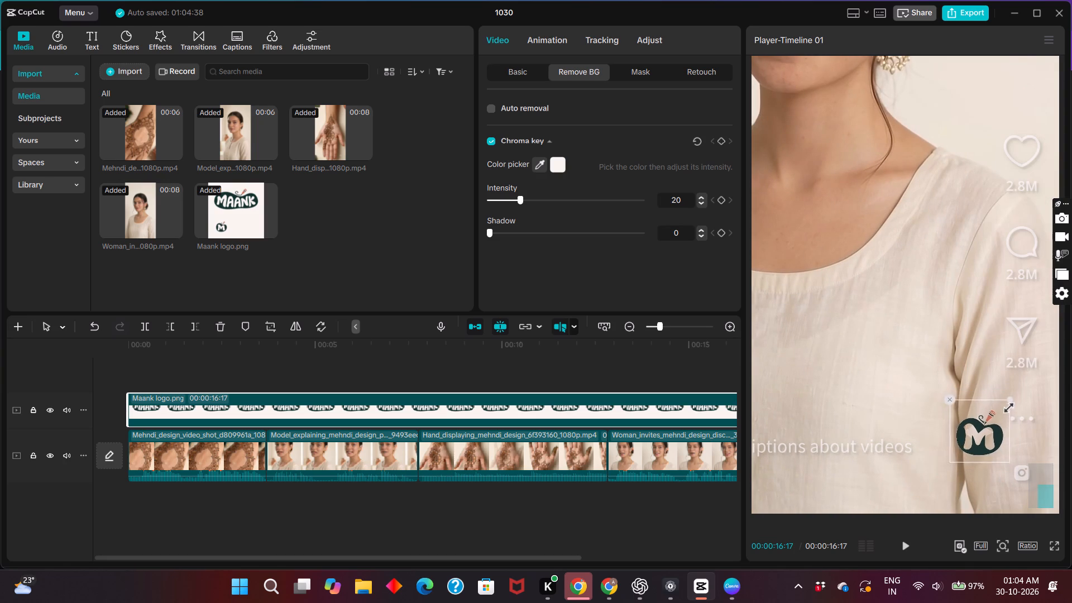
pyautogui.moveTo(1006, 406); pyautogui.dragTo(984, 445)
pyautogui.keyDown('ctrl'); pyautogui.scroll(4, 984, 445); pyautogui.keyUp('ctrl')
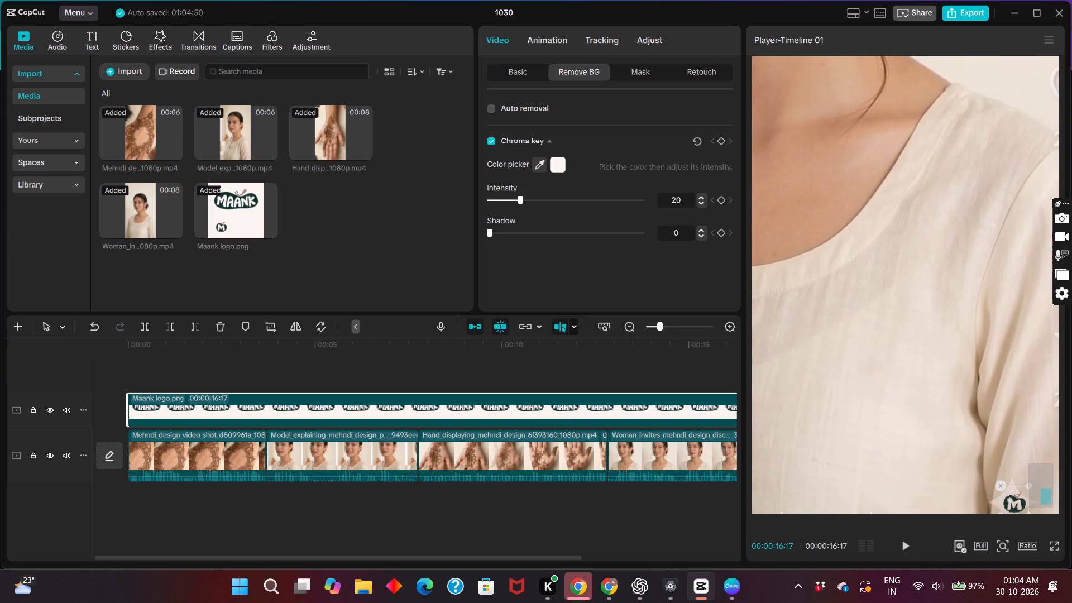
# Nudge the M emblem slightly left and enlarge it to about three times its size, near the video frame's lower-right corner.
pyautogui.scroll(-1, 984, 445)
pyautogui.keyDown('ctrl'); pyautogui.scroll(4, 984, 445); pyautogui.keyUp('ctrl')
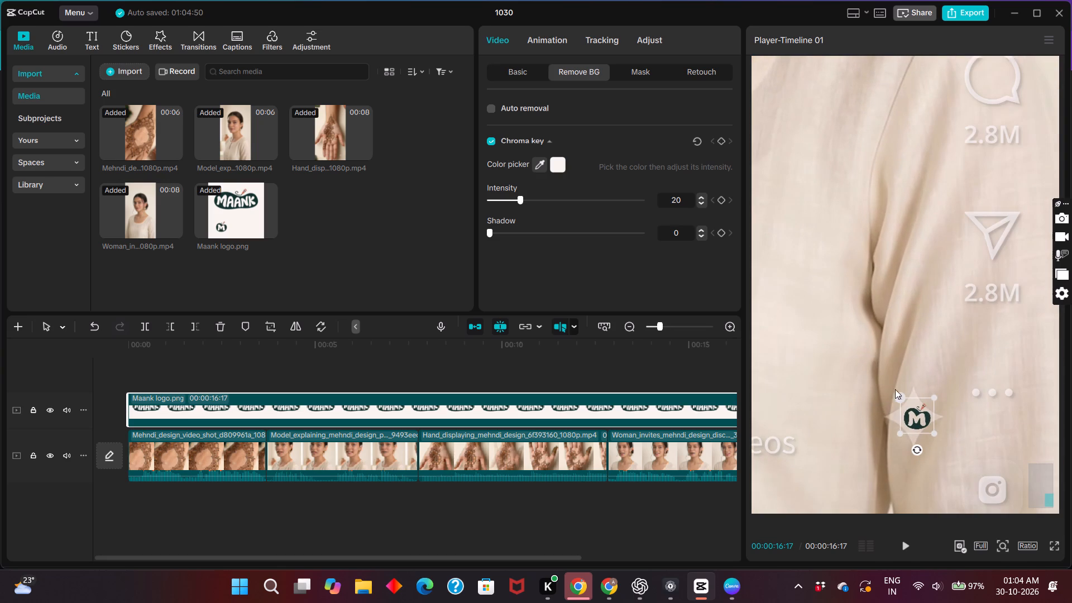
pyautogui.moveTo(916, 408); pyautogui.dragTo(905, 408)
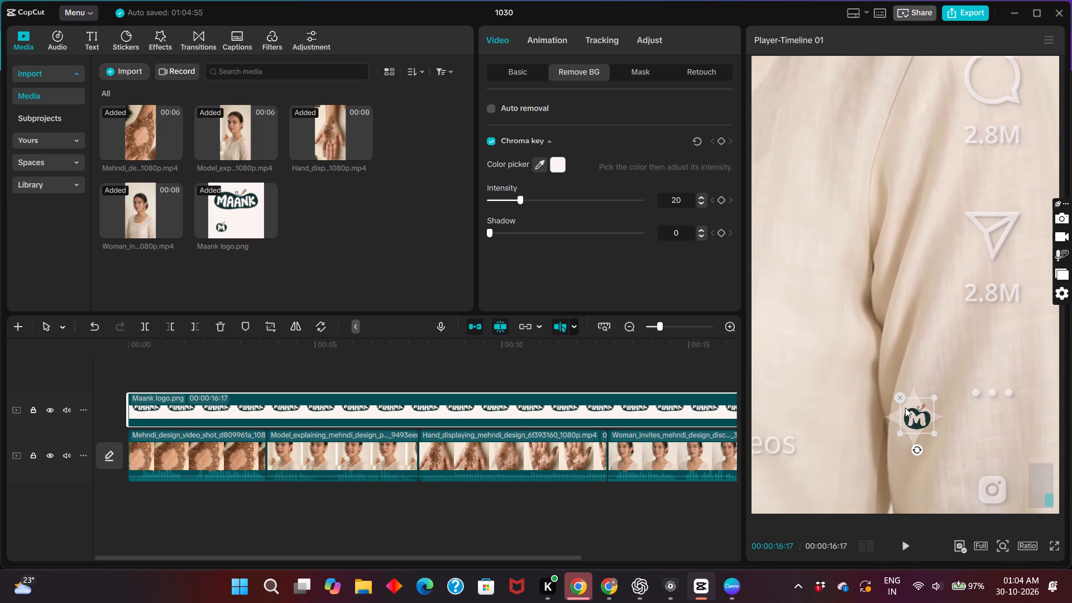
pyautogui.click(910, 414)
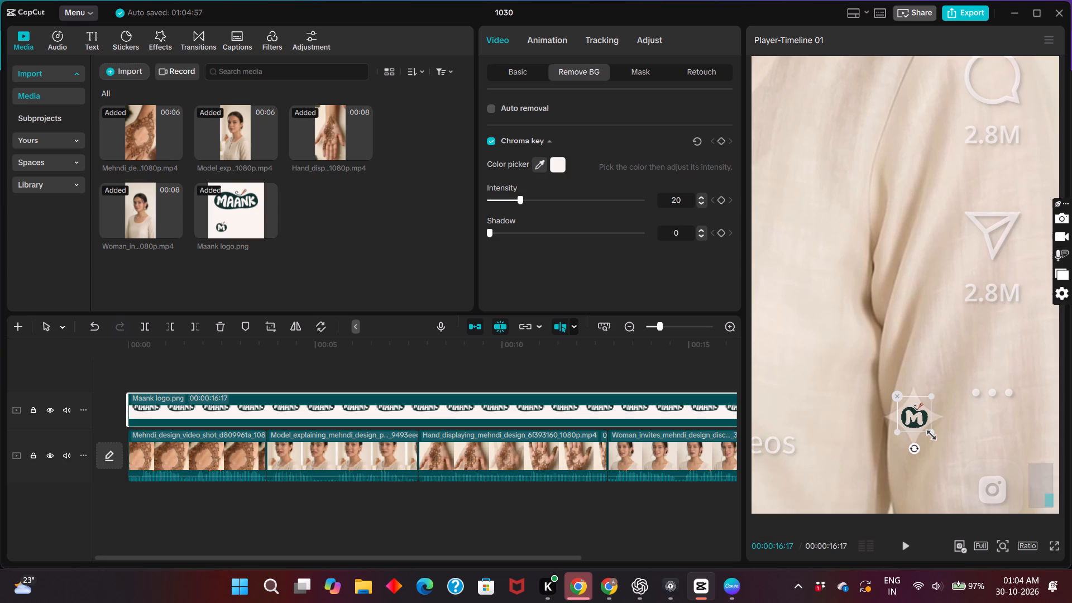
pyautogui.moveTo(929, 432); pyautogui.dragTo(1016, 468)
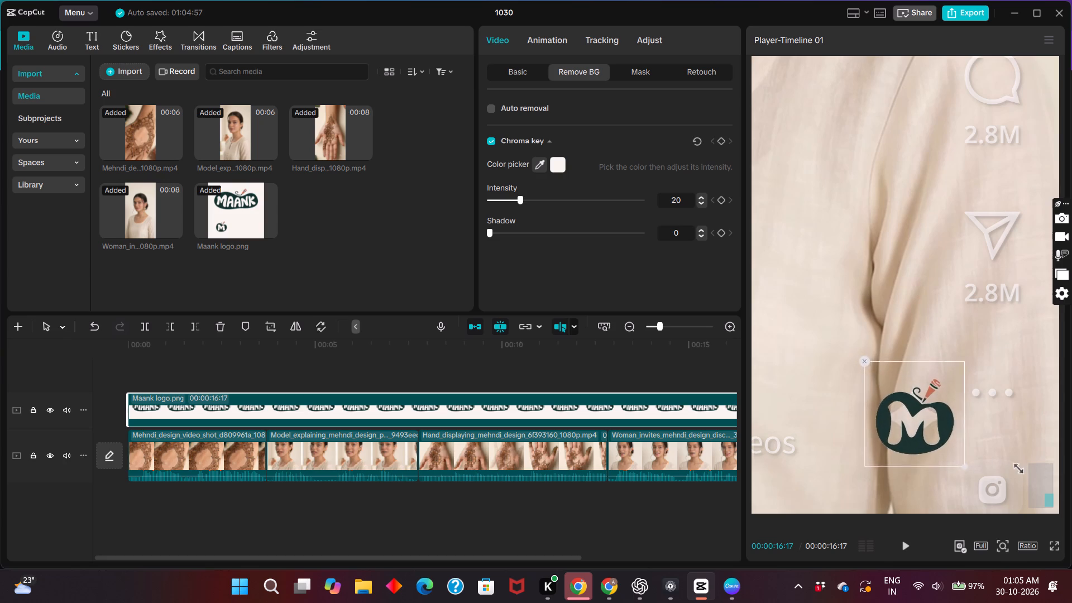
pyautogui.moveTo(1016, 468); pyautogui.dragTo(1055, 463)
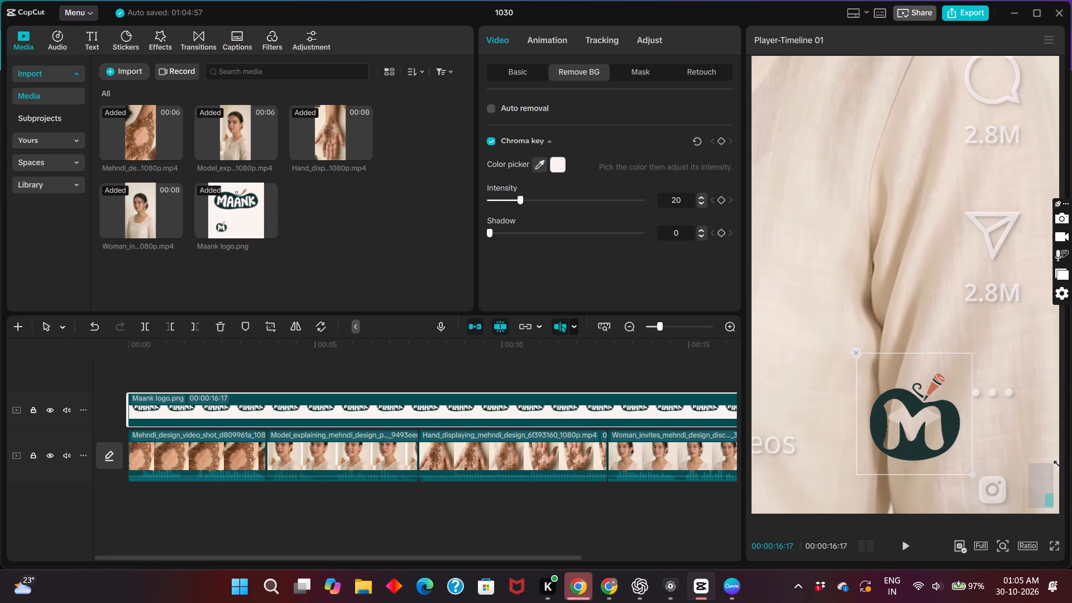
pyautogui.moveTo(1055, 463); pyautogui.dragTo(1052, 462)
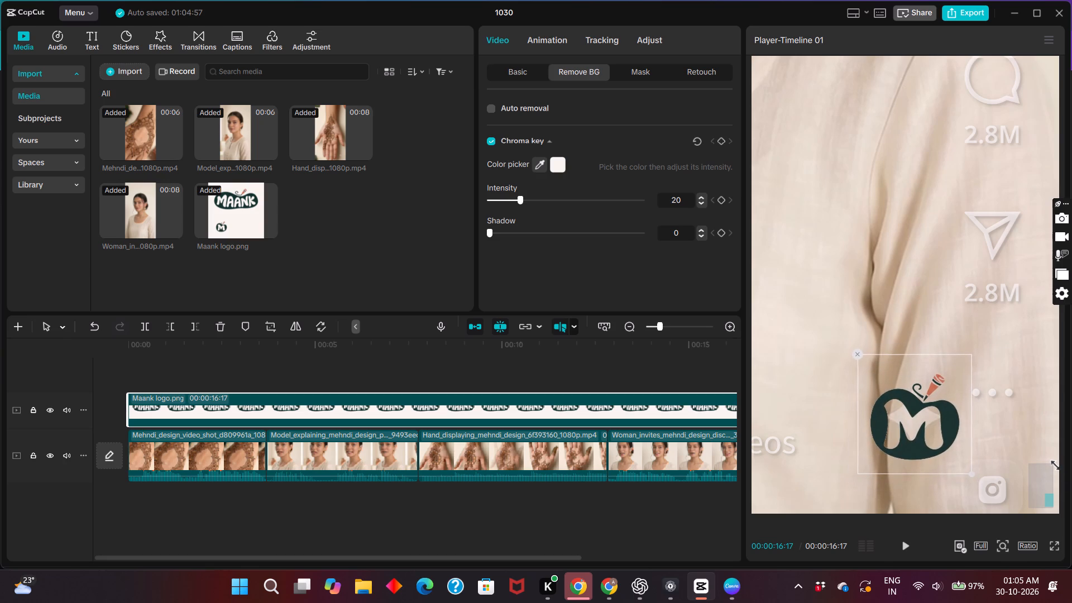
pyautogui.moveTo(1052, 462); pyautogui.dragTo(1051, 461)
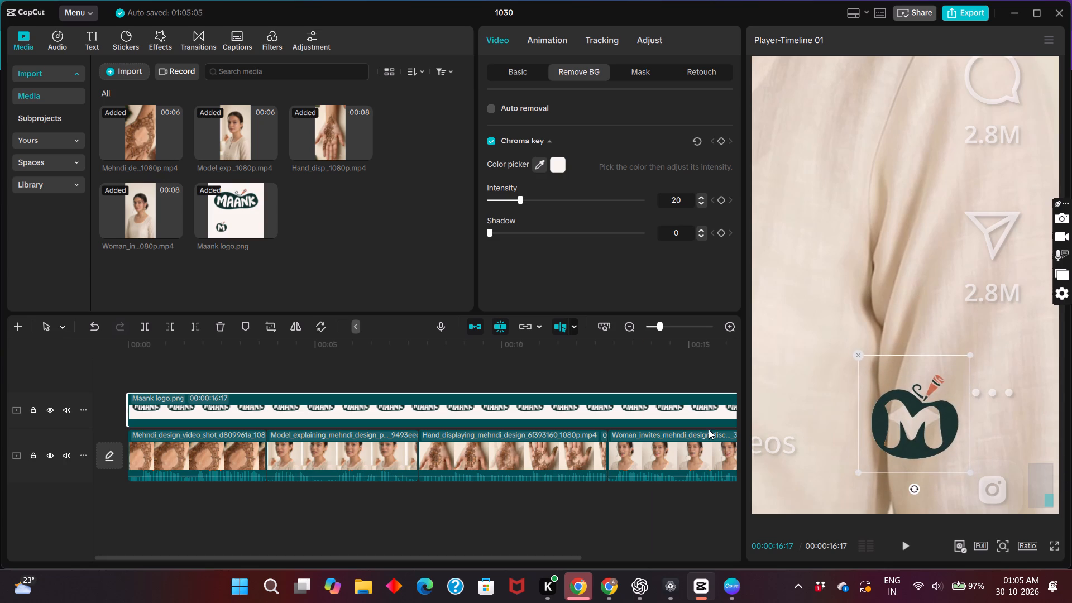
# Place a second copy of Maank logo.png at the start of the timeline, on a new track above the M emblem overlay.
pyautogui.click(341, 404)
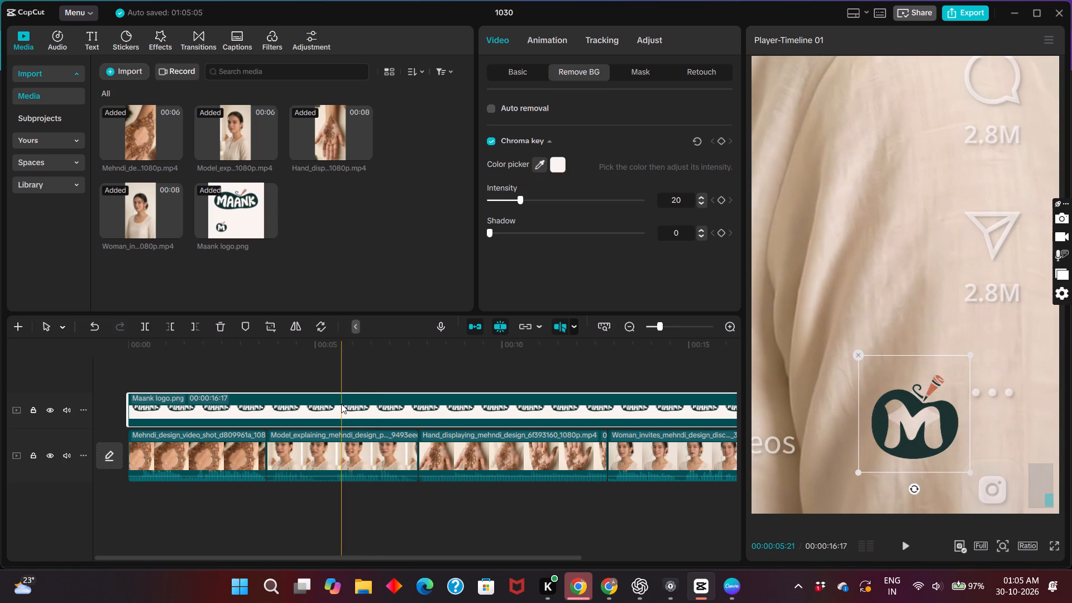
pyautogui.moveTo(225, 219); pyautogui.dragTo(146, 374)
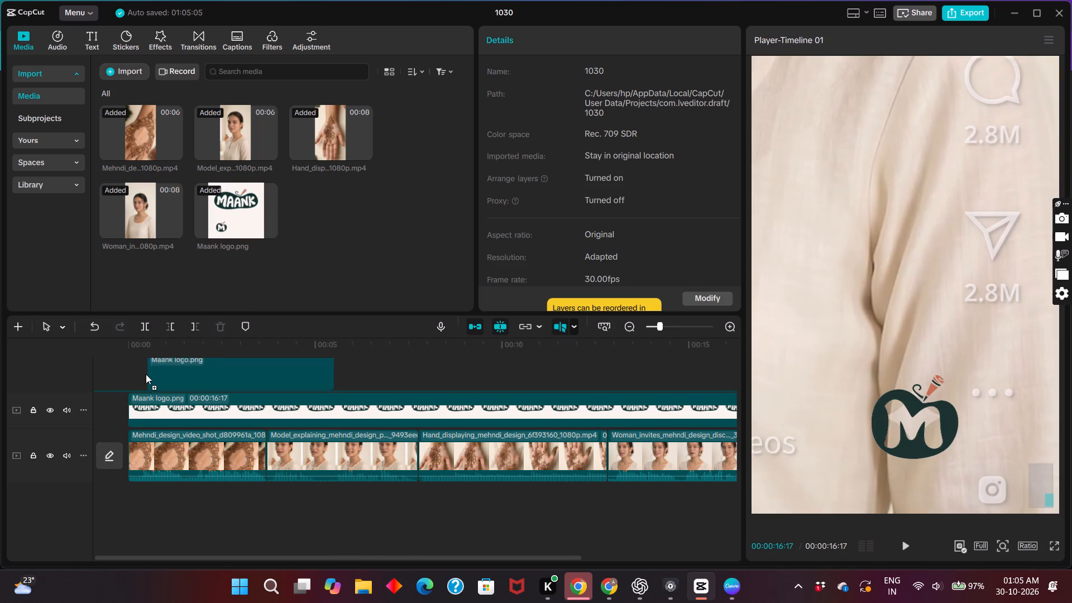
pyautogui.moveTo(146, 374); pyautogui.dragTo(127, 373)
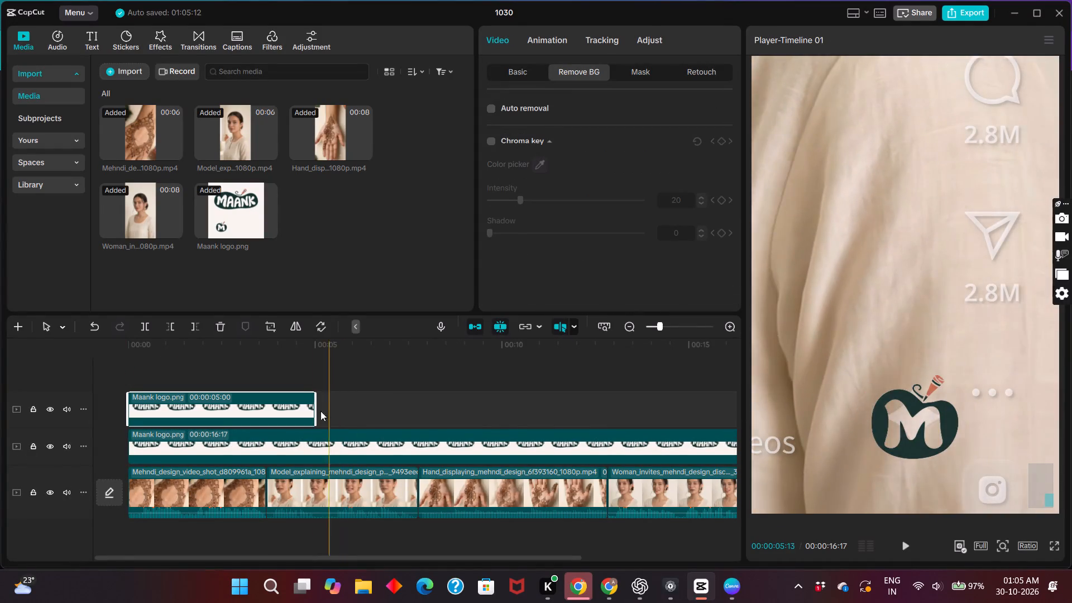
# Extend the second Maank logo.png overlay to 00:00:16:17 so it ends with the last video clip.
pyautogui.moveTo(313, 410); pyautogui.dragTo(543, 433)
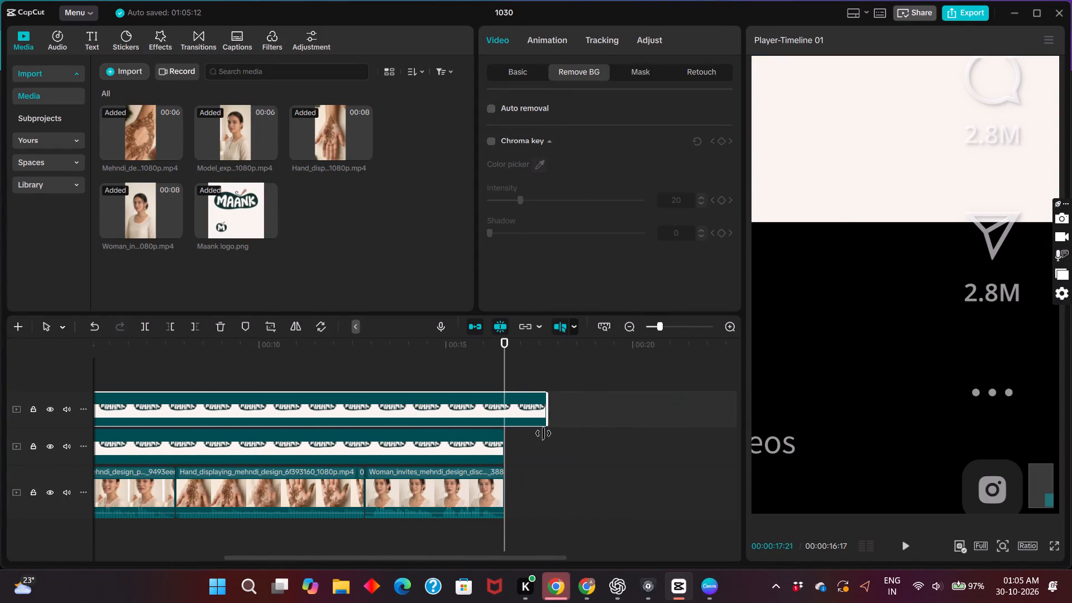
pyautogui.moveTo(543, 433); pyautogui.dragTo(504, 438)
pyautogui.hscroll(2, 504, 438)
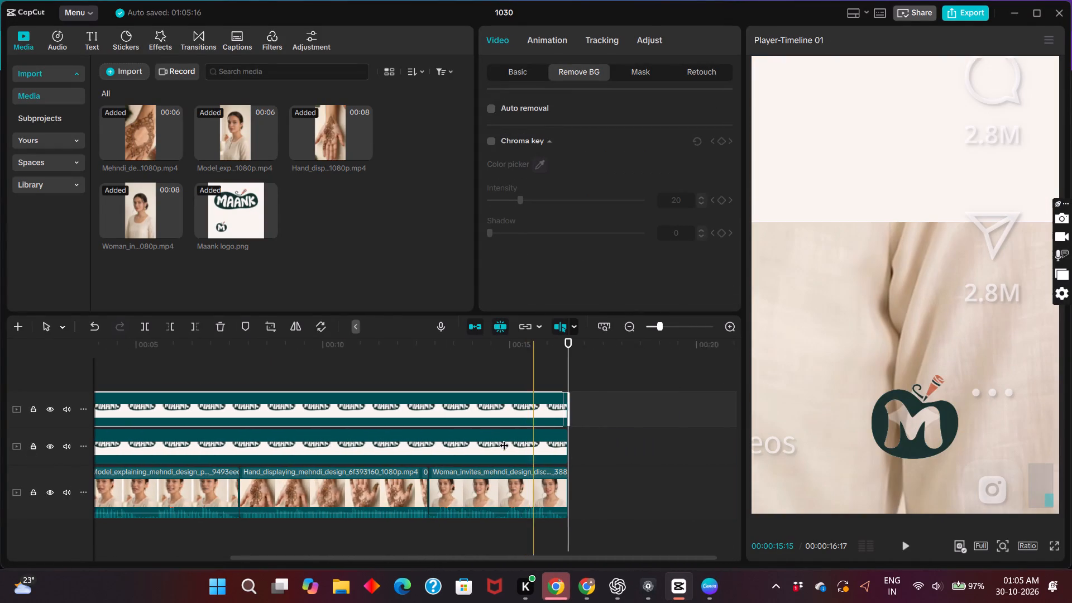
pyautogui.hscroll(7, 504, 438)
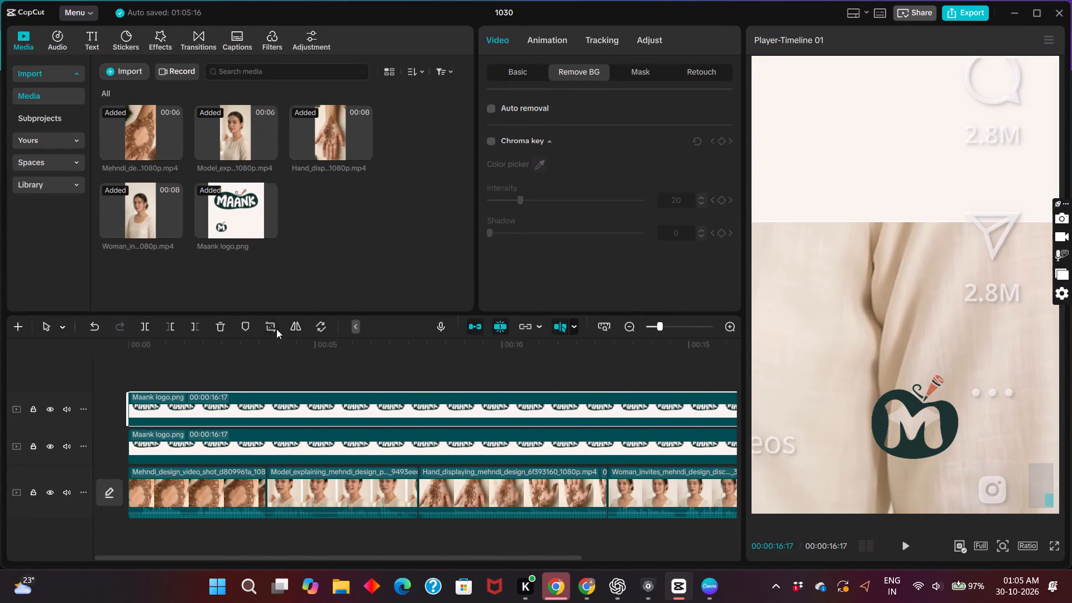
# Crop the second Maank logo.png overlay to a small blank cream square from the image's empty lower-right corner.
pyautogui.click(269, 331)
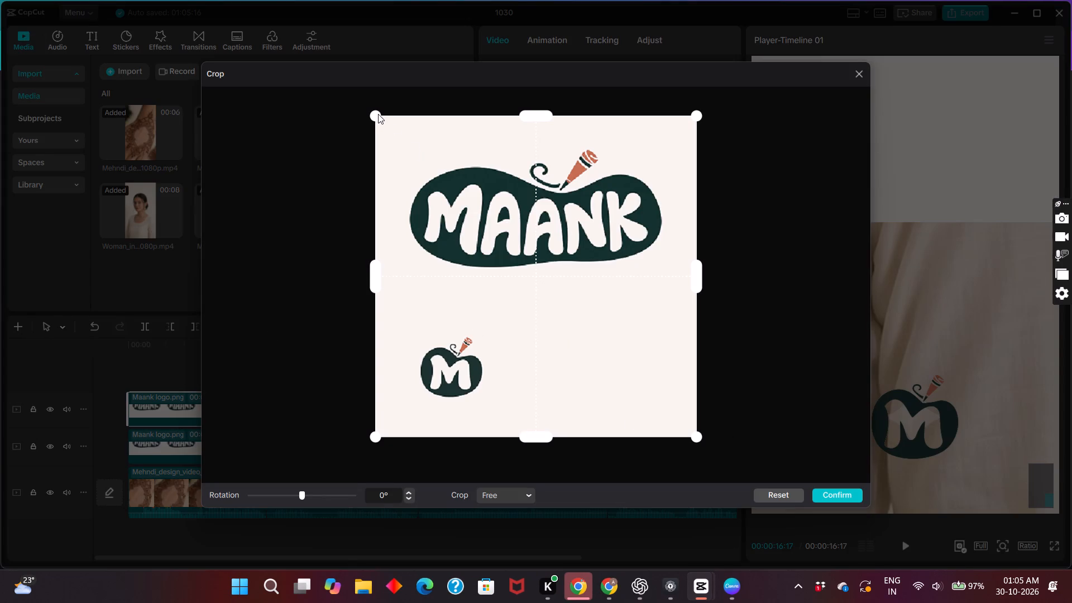
pyautogui.moveTo(378, 112); pyautogui.dragTo(919, 425)
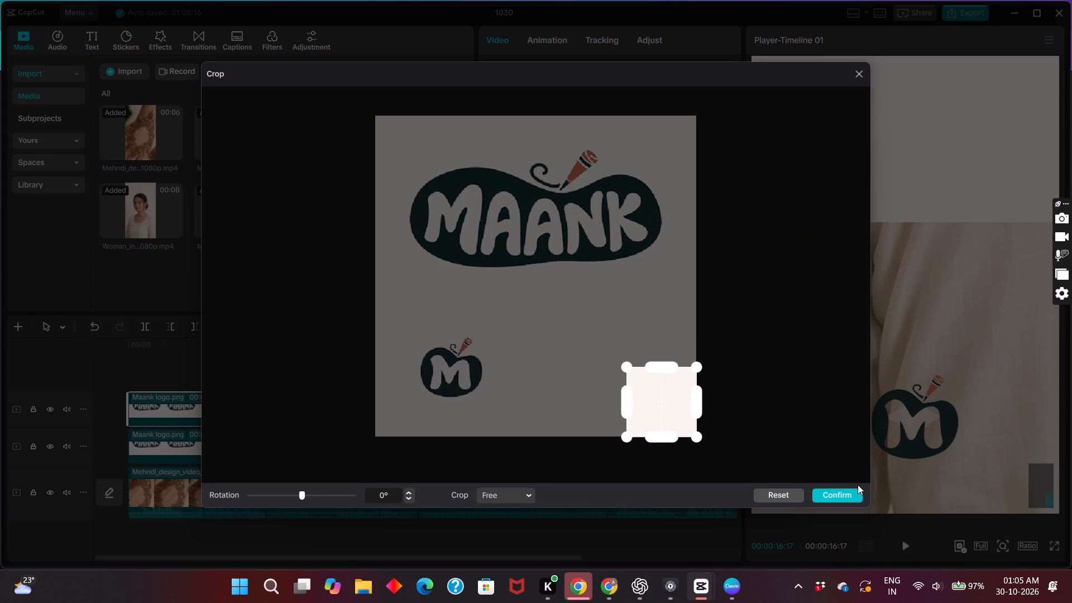
pyautogui.click(850, 494)
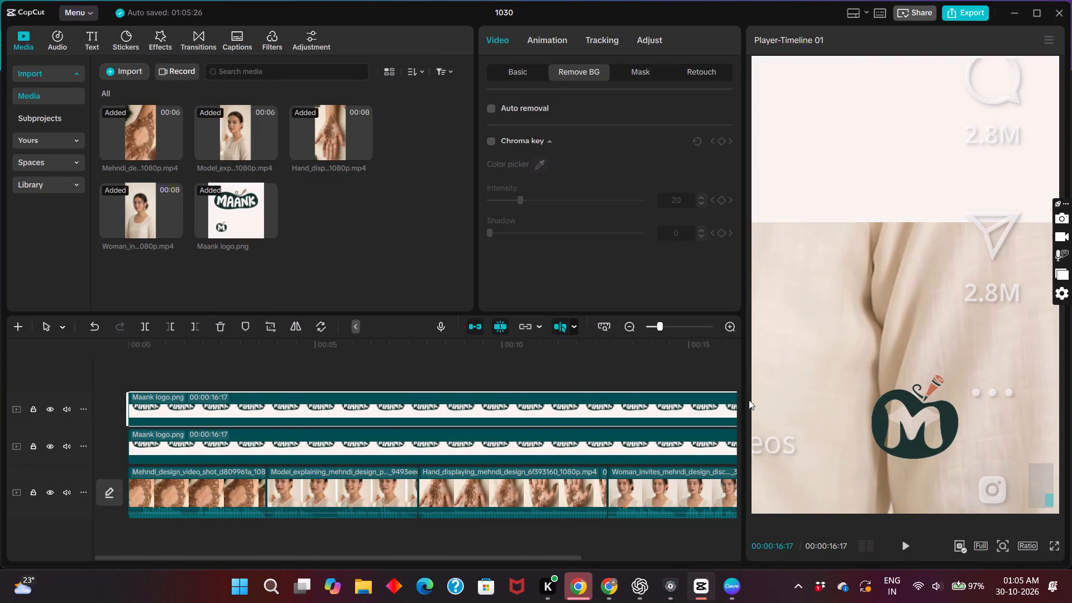
# Reorder the overlay tracks so the M emblem lies above the blank cream patch.
pyautogui.moveTo(547, 406); pyautogui.dragTo(548, 457)
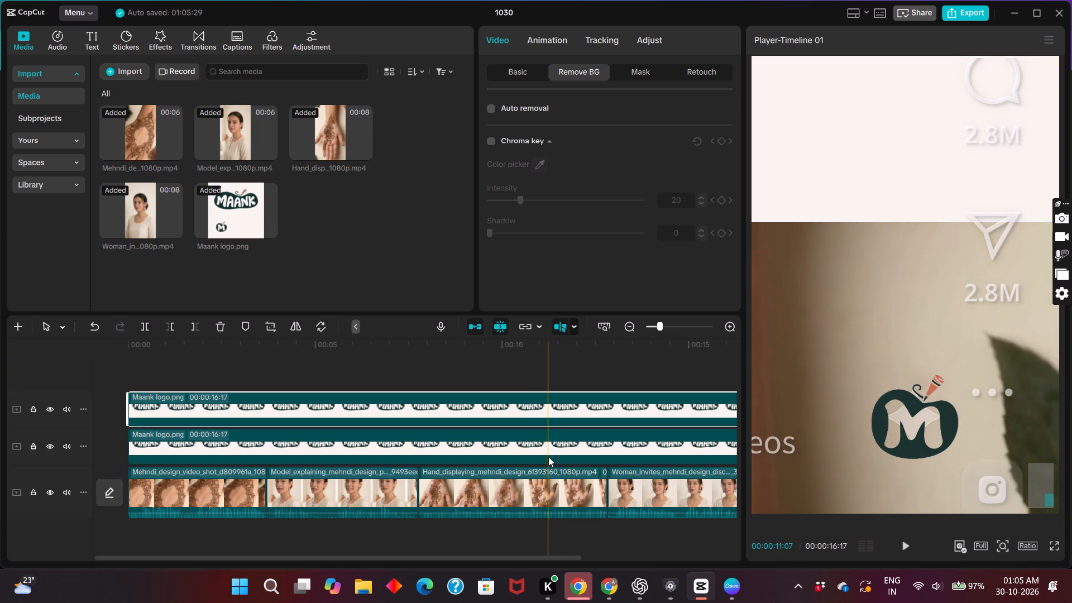
pyautogui.moveTo(539, 452); pyautogui.dragTo(537, 381)
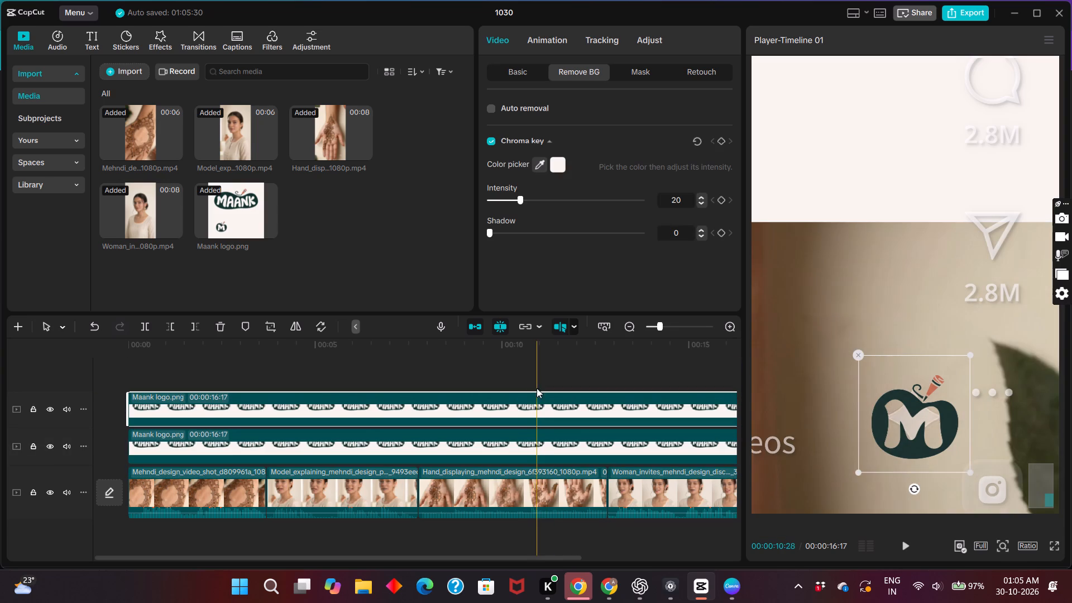
# Move the cream patch lower in the video frame and scale it down to a square about one sixth of the frame's width.
pyautogui.keyDown('ctrl'); pyautogui.scroll(-4, 536, 414); pyautogui.keyUp('ctrl')
pyautogui.moveTo(841, 168); pyautogui.dragTo(897, 418)
pyautogui.keyDown('ctrl'); pyautogui.scroll(-3, 897, 418); pyautogui.keyUp('ctrl')
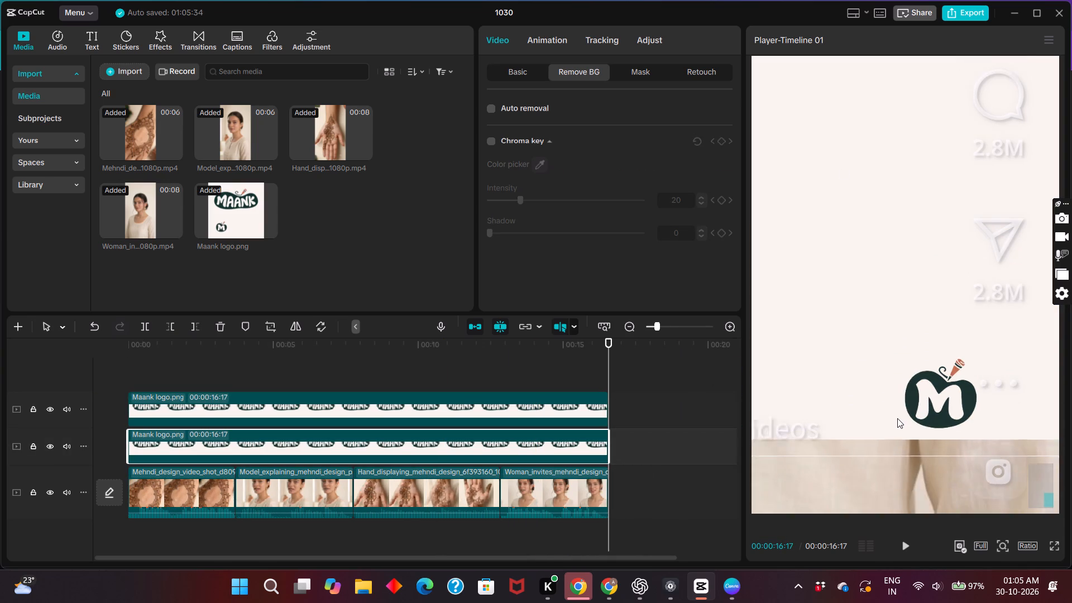
pyautogui.keyDown('ctrl'); pyautogui.scroll(-11, 897, 418); pyautogui.keyUp('ctrl')
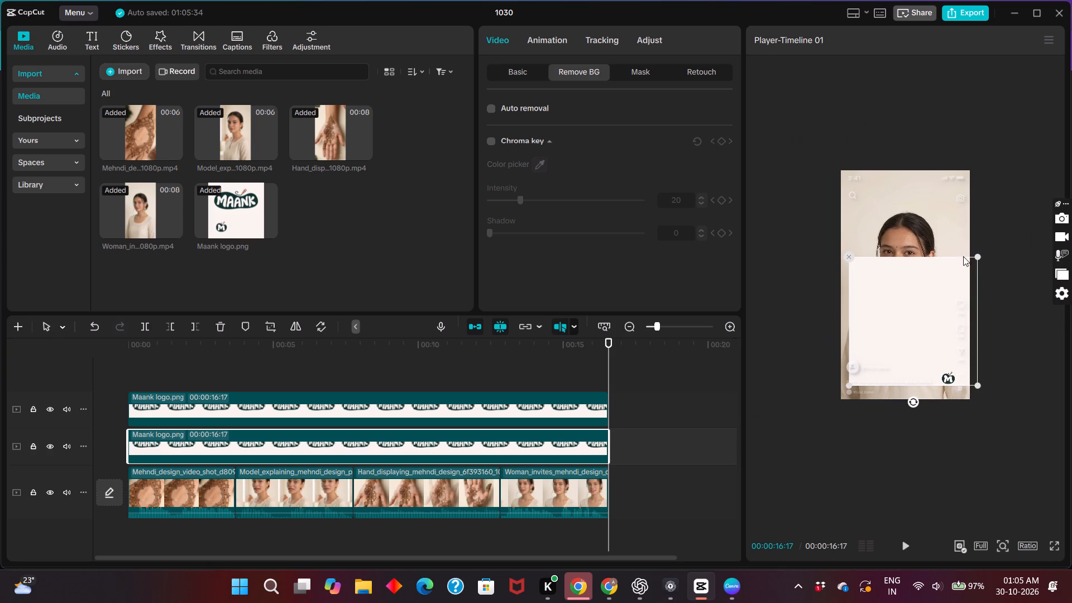
pyautogui.moveTo(980, 256); pyautogui.dragTo(913, 347)
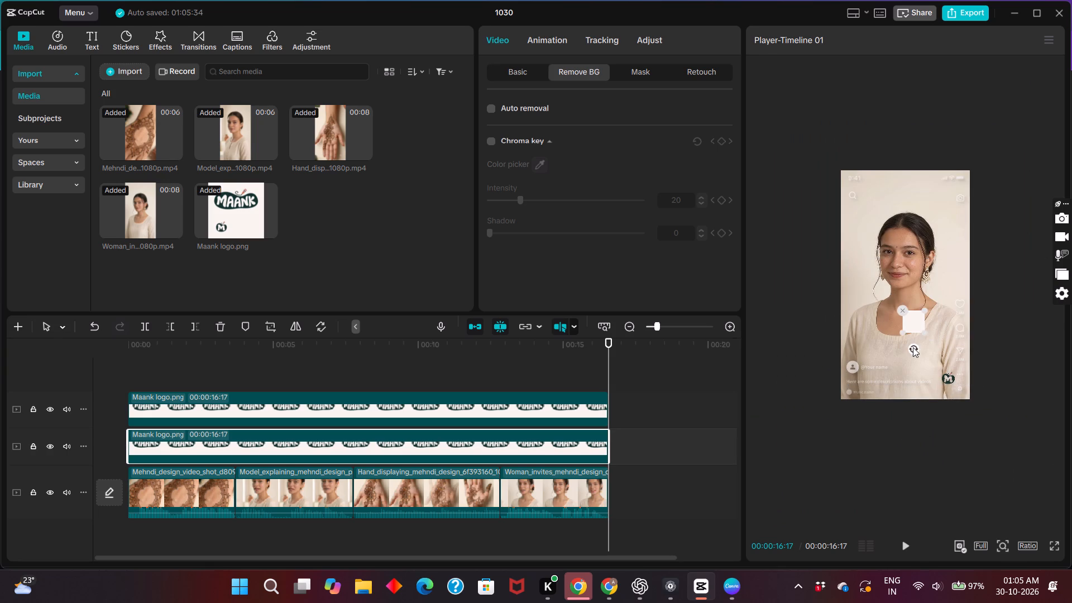
# Move the cream square behind the M emblem near the video frame's lower-right corner.
pyautogui.keyDown('ctrl'); pyautogui.scroll(6, 913, 347); pyautogui.keyUp('ctrl')
pyautogui.scroll(-2, 913, 347)
pyautogui.moveTo(914, 224); pyautogui.dragTo(998, 480)
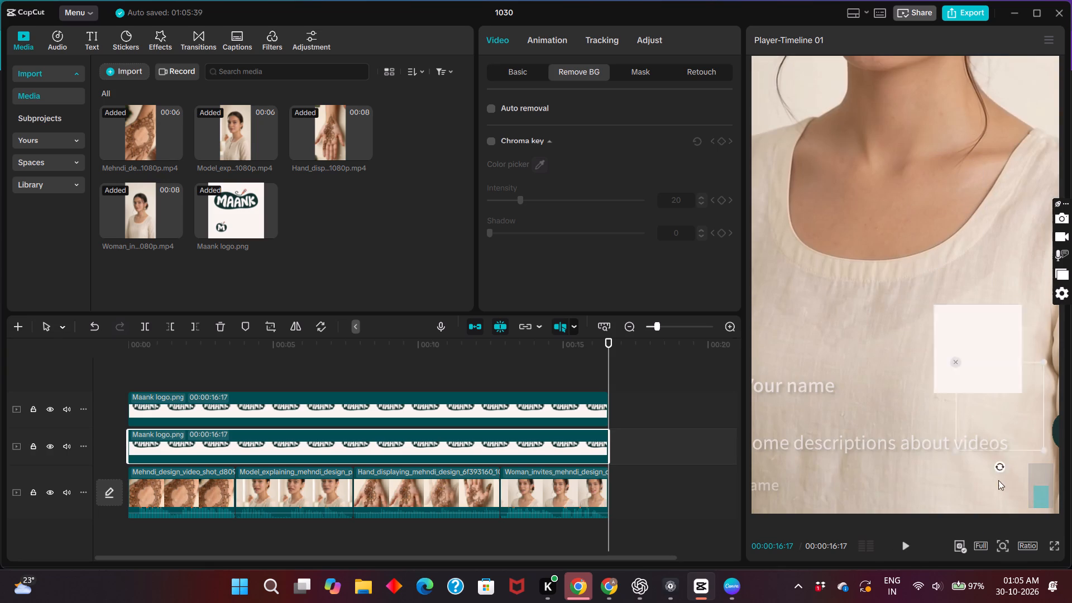
pyautogui.moveTo(998, 480); pyautogui.dragTo(1023, 538)
pyautogui.scroll(-5, 993, 392)
pyautogui.hscroll(-1, 993, 392)
pyautogui.scroll(-1, 993, 392)
pyautogui.moveTo(969, 487); pyautogui.dragTo(986, 420)
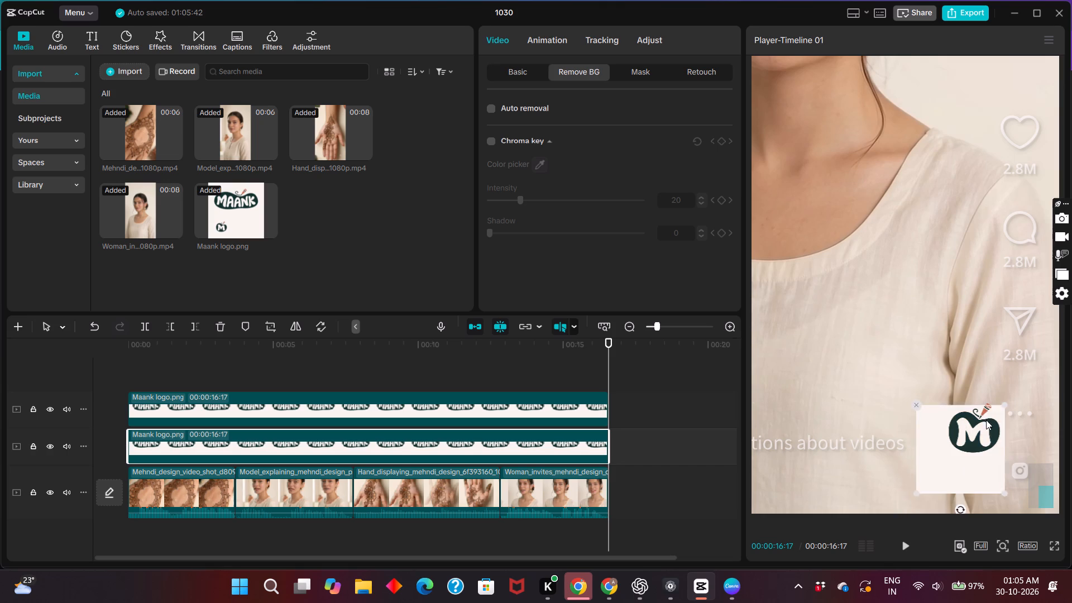
pyautogui.moveTo(986, 420); pyautogui.dragTo(999, 401)
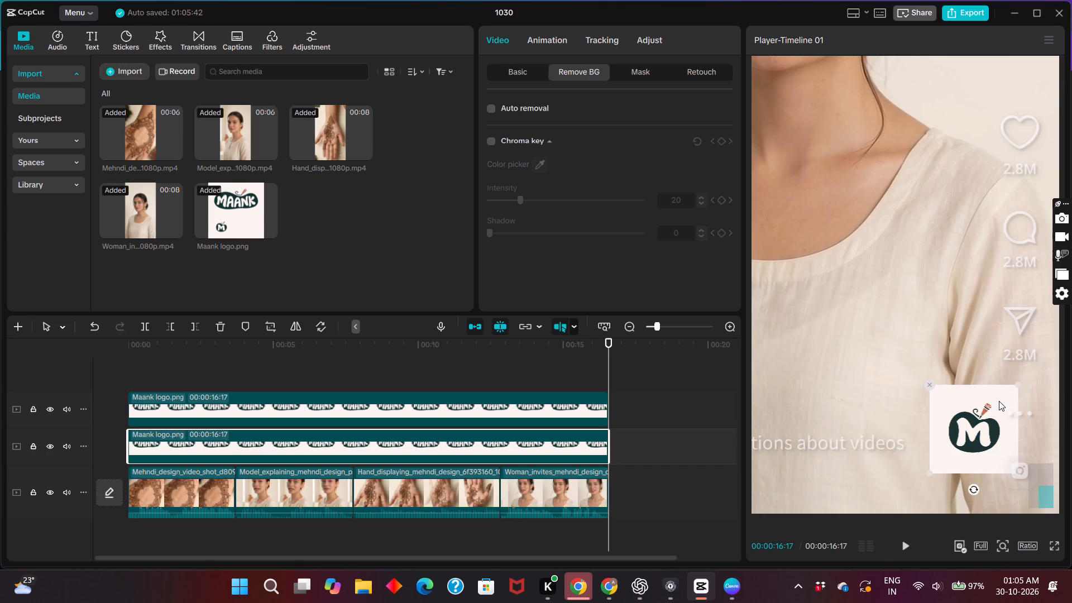
# Shrink the cream square to about the size of the white letter M and centre it behind the letter.
pyautogui.keyDown('ctrl'); pyautogui.scroll(4, 999, 401); pyautogui.keyUp('ctrl')
pyautogui.scroll(-3, 999, 401)
pyautogui.scroll(2, 999, 401)
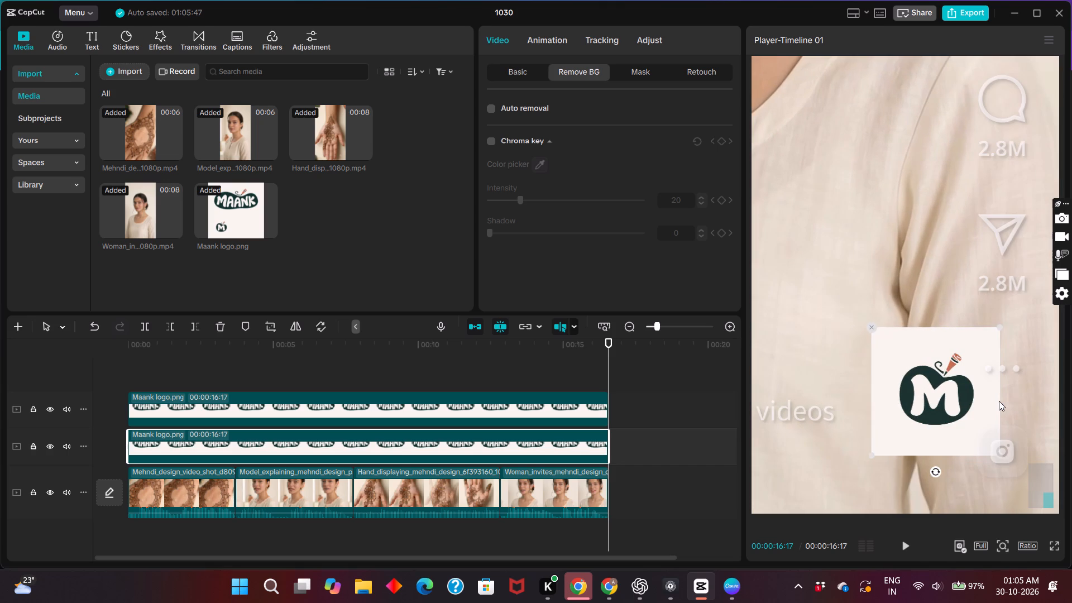
pyautogui.scroll(1, 999, 401)
pyautogui.keyDown('ctrl'); pyautogui.scroll(2, 999, 401); pyautogui.keyUp('ctrl')
pyautogui.scroll(-1, 999, 401)
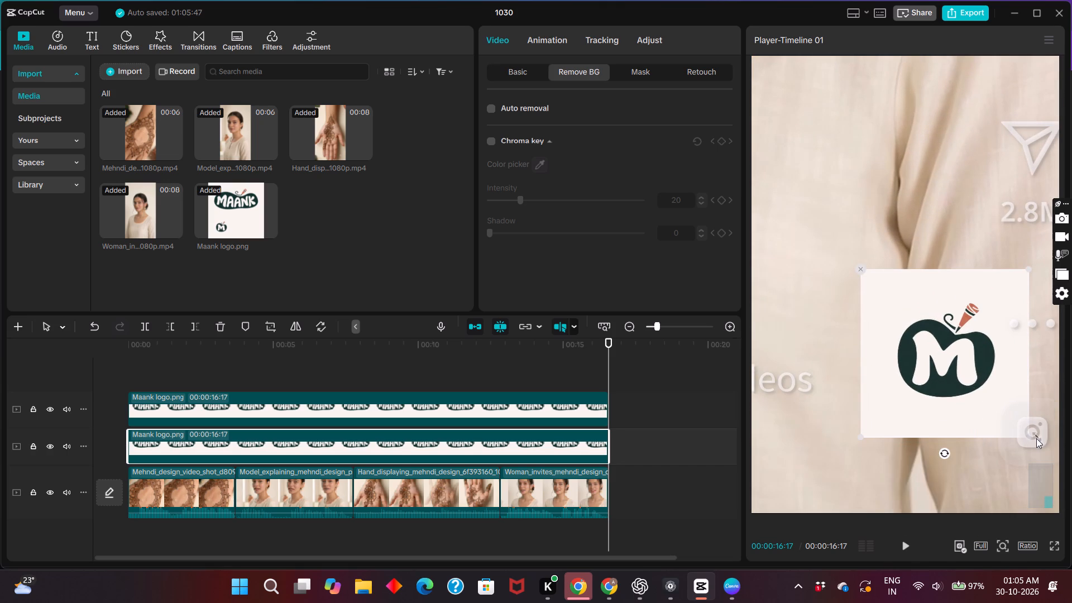
pyautogui.moveTo(1030, 438); pyautogui.dragTo(958, 366)
pyautogui.moveTo(949, 352); pyautogui.dragTo(947, 363)
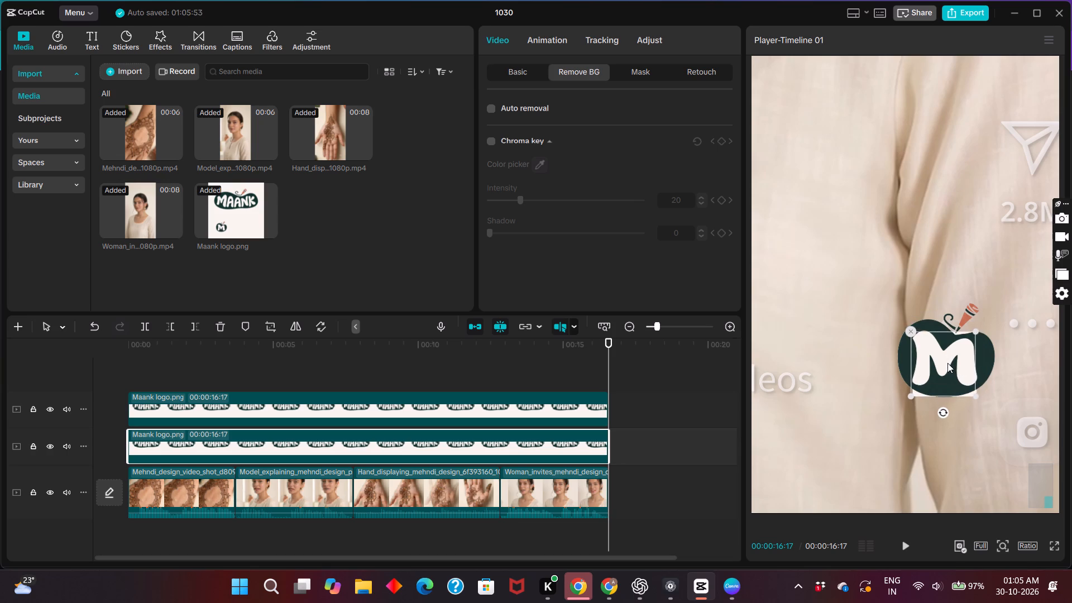
pyautogui.moveTo(947, 363); pyautogui.dragTo(949, 361)
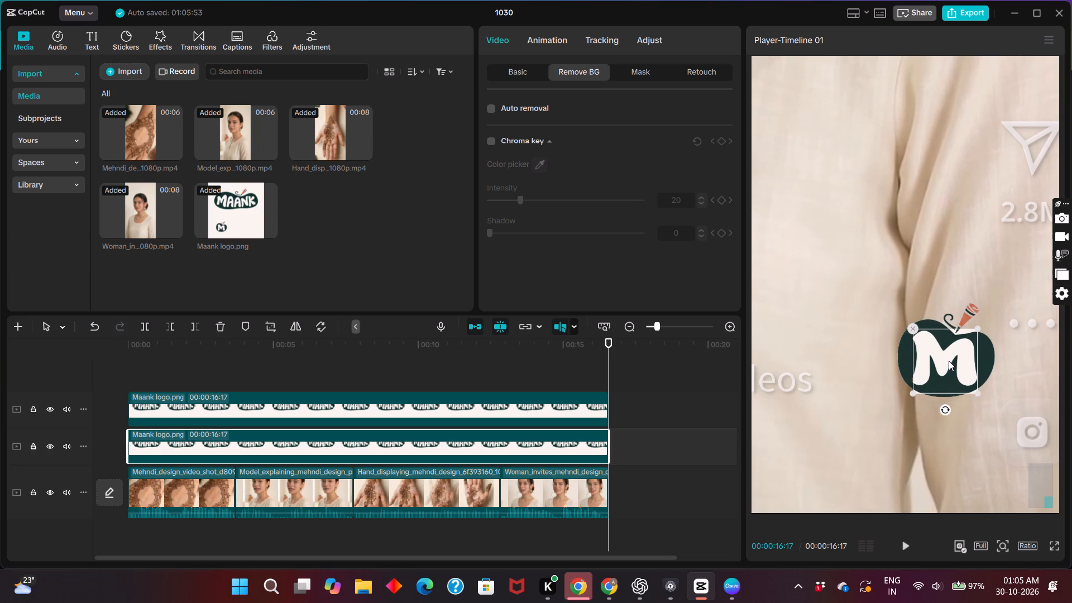
pyautogui.moveTo(949, 361); pyautogui.dragTo(947, 361)
# Enlarge the cream square until it just surrounds the whole M emblem including its cone, and centre it vertically behind the emblem.
pyautogui.moveTo(975, 329); pyautogui.dragTo(979, 349)
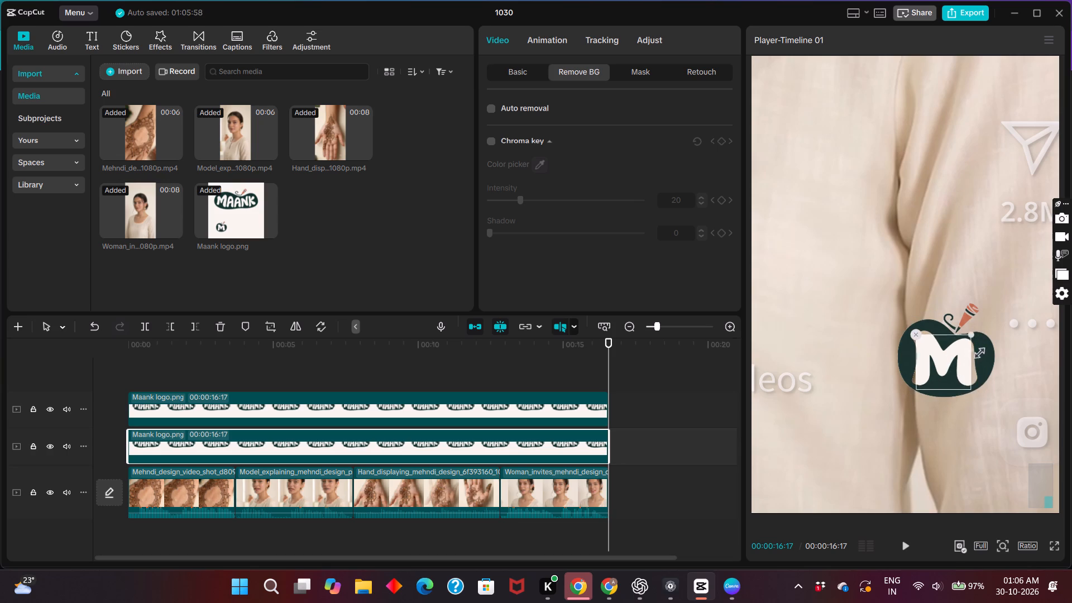
pyautogui.moveTo(979, 349); pyautogui.dragTo(977, 359)
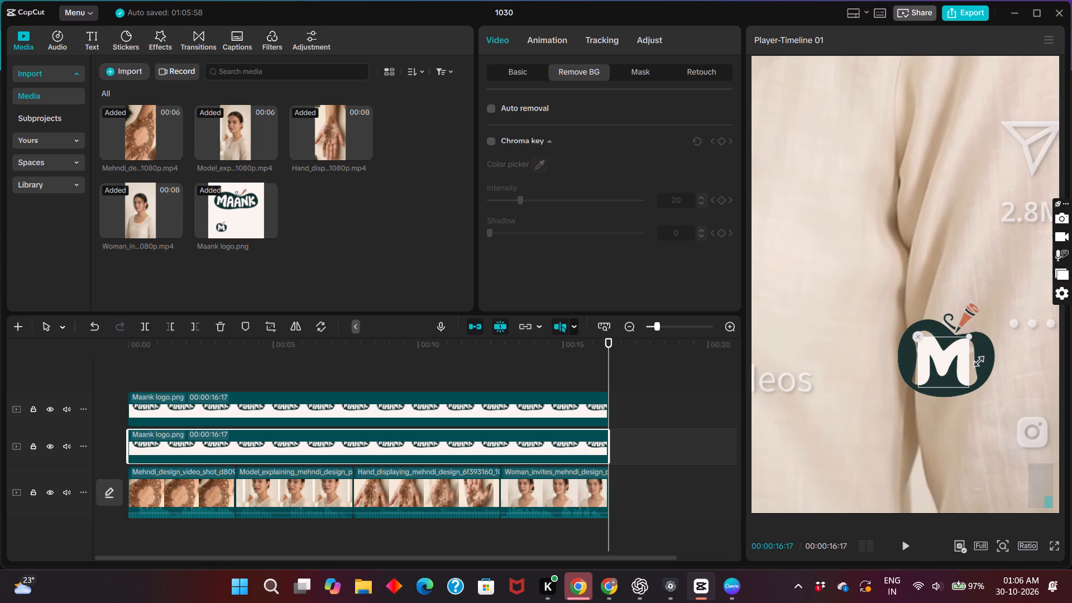
pyautogui.moveTo(977, 359); pyautogui.dragTo(993, 342)
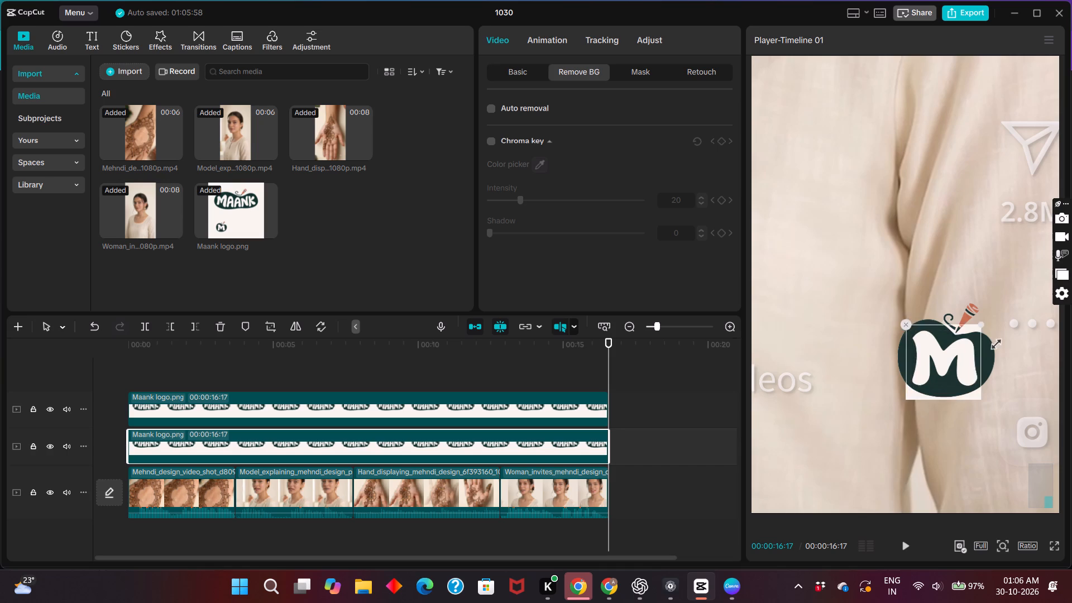
pyautogui.moveTo(993, 342); pyautogui.dragTo(1022, 328)
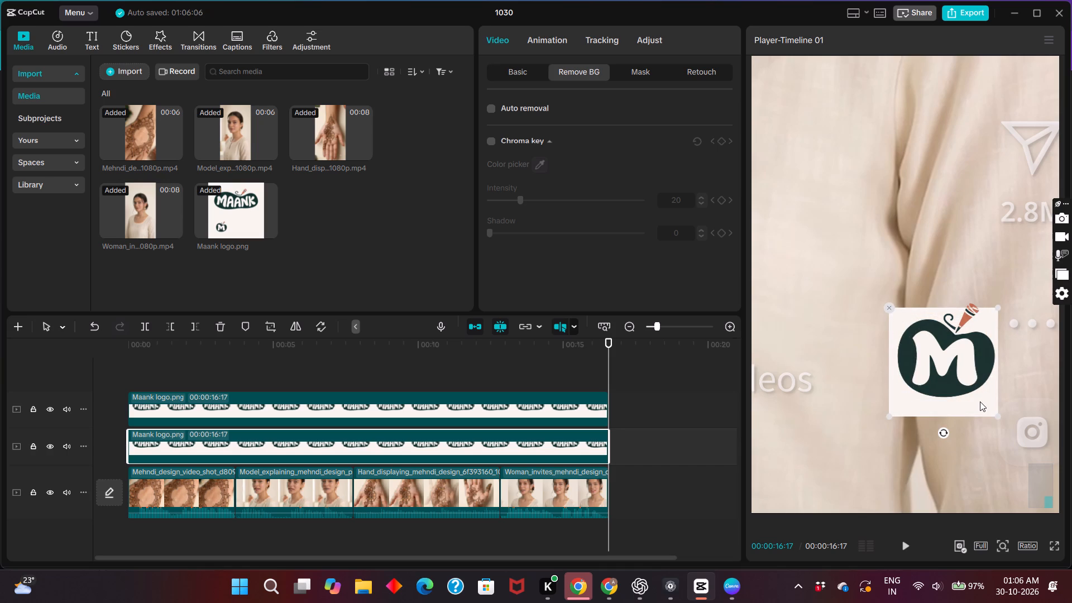
pyautogui.moveTo(980, 401); pyautogui.dragTo(980, 386)
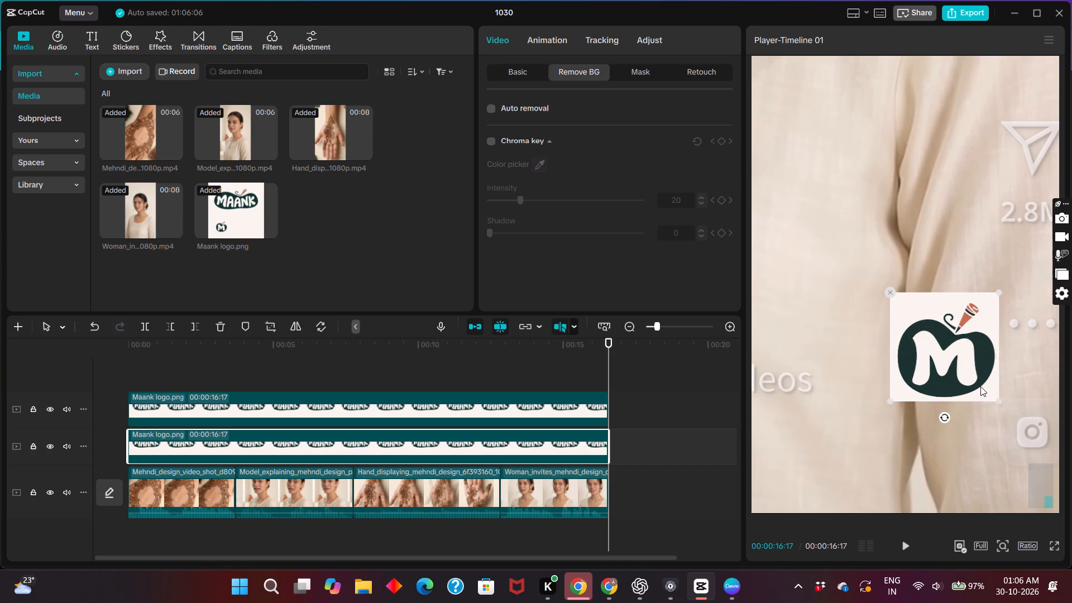
pyautogui.moveTo(980, 386); pyautogui.dragTo(981, 394)
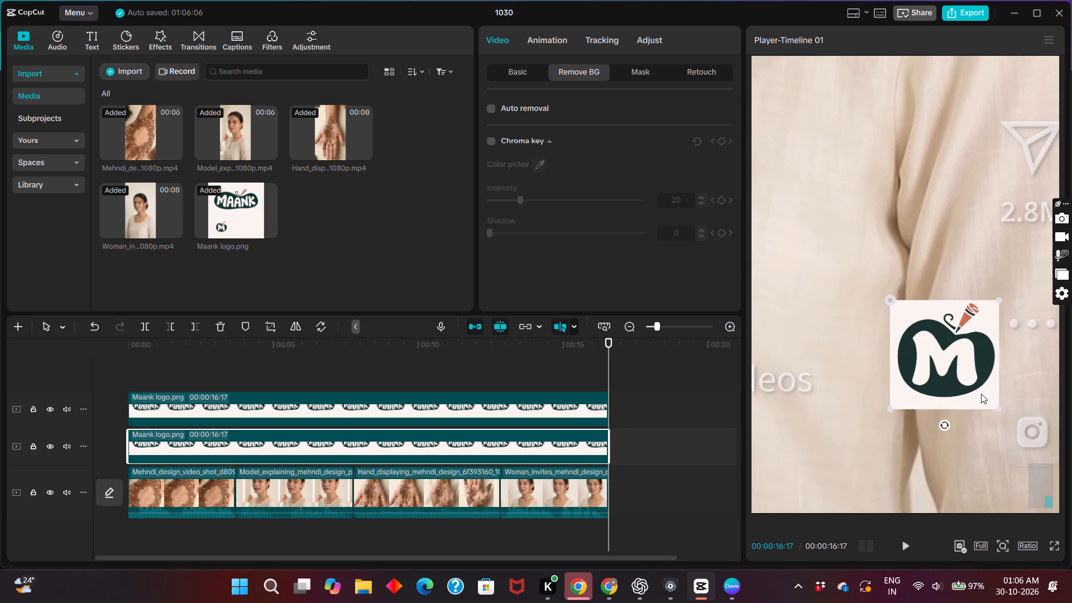
pyautogui.moveTo(981, 394); pyautogui.dragTo(980, 391)
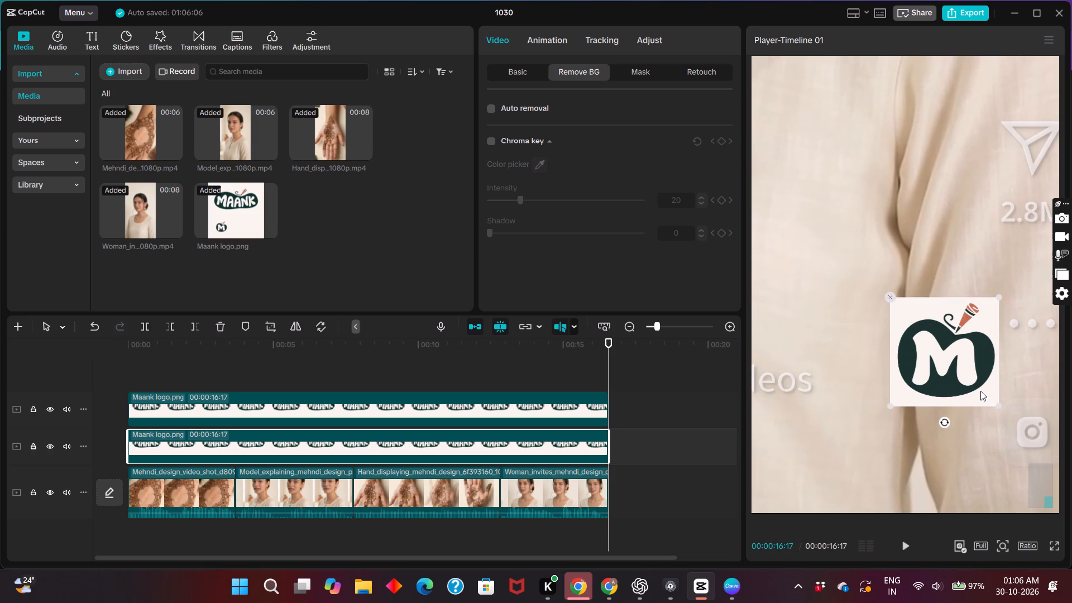
# Check the M emblem and its cream square against the whole video frame.
pyautogui.moveTo(980, 391); pyautogui.dragTo(980, 390)
pyautogui.click(980, 427)
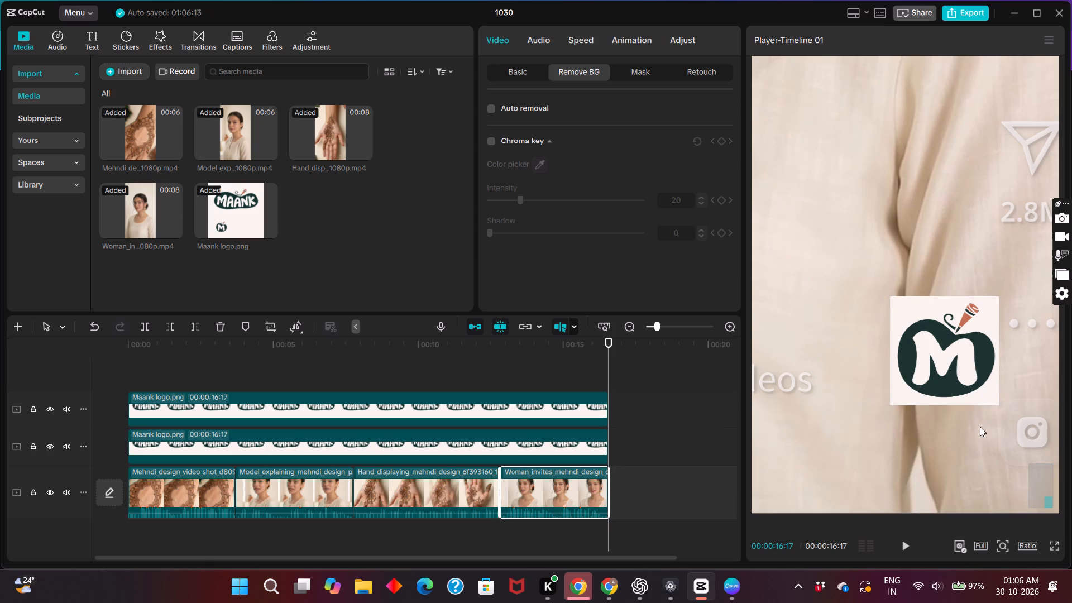
pyautogui.keyDown('ctrl'); pyautogui.scroll(-12, 980, 427); pyautogui.keyUp('ctrl')
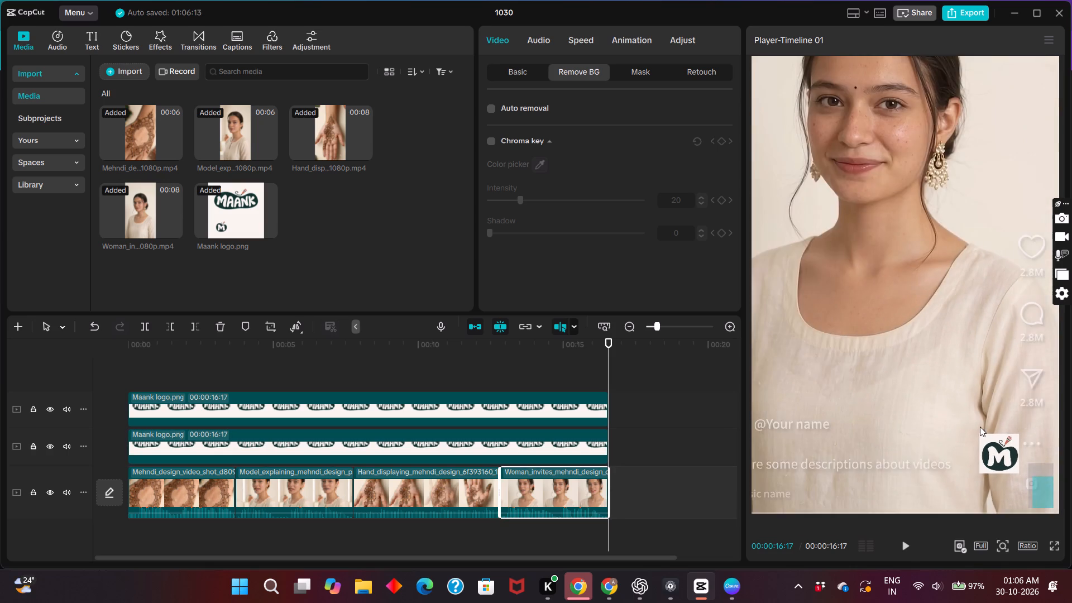
pyautogui.keyDown('ctrl'); pyautogui.scroll(-4, 980, 427); pyautogui.keyUp('ctrl')
pyautogui.keyDown('ctrl'); pyautogui.scroll(2, 980, 427); pyautogui.keyUp('ctrl')
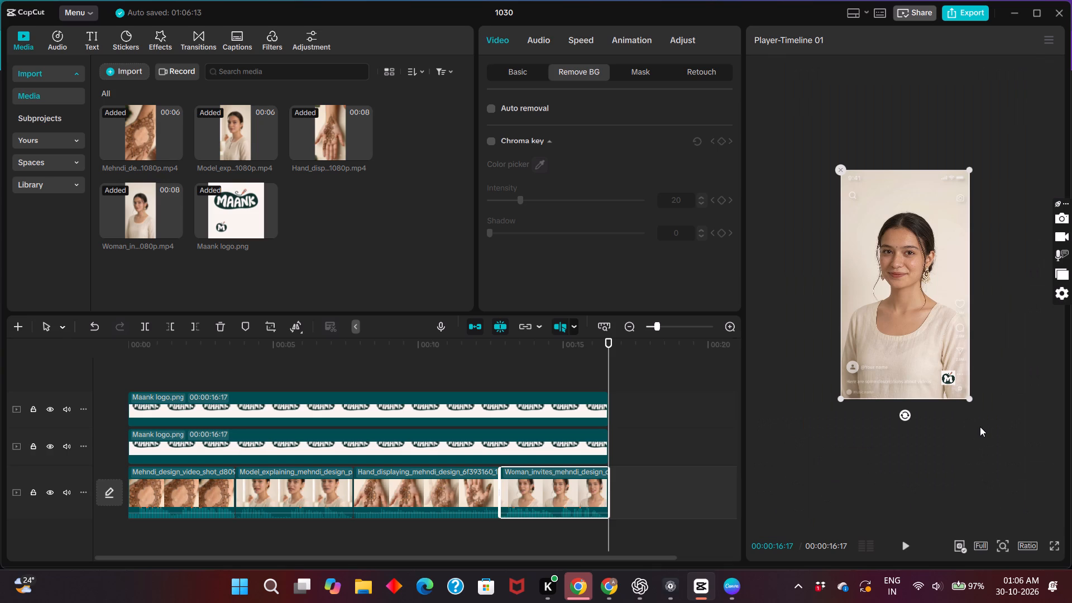
pyautogui.keyDown('ctrl'); pyautogui.scroll(2, 980, 427); pyautogui.keyUp('ctrl')
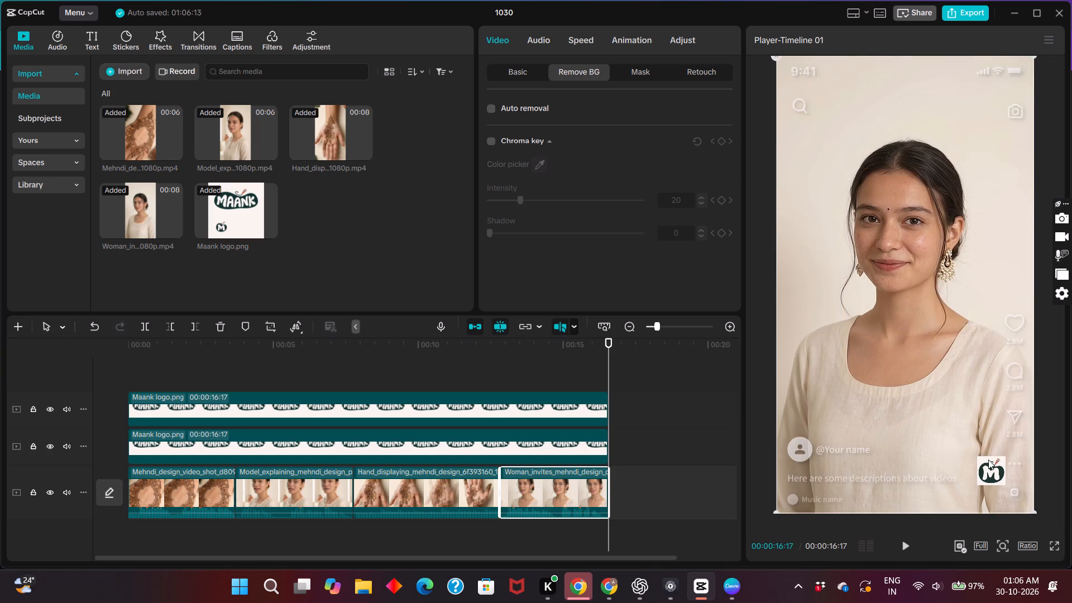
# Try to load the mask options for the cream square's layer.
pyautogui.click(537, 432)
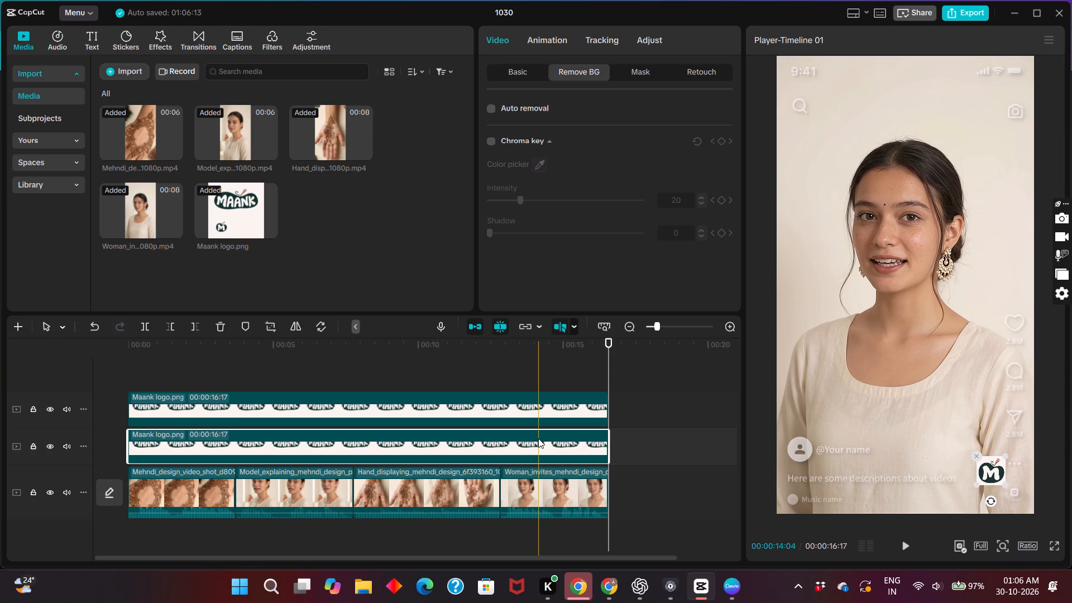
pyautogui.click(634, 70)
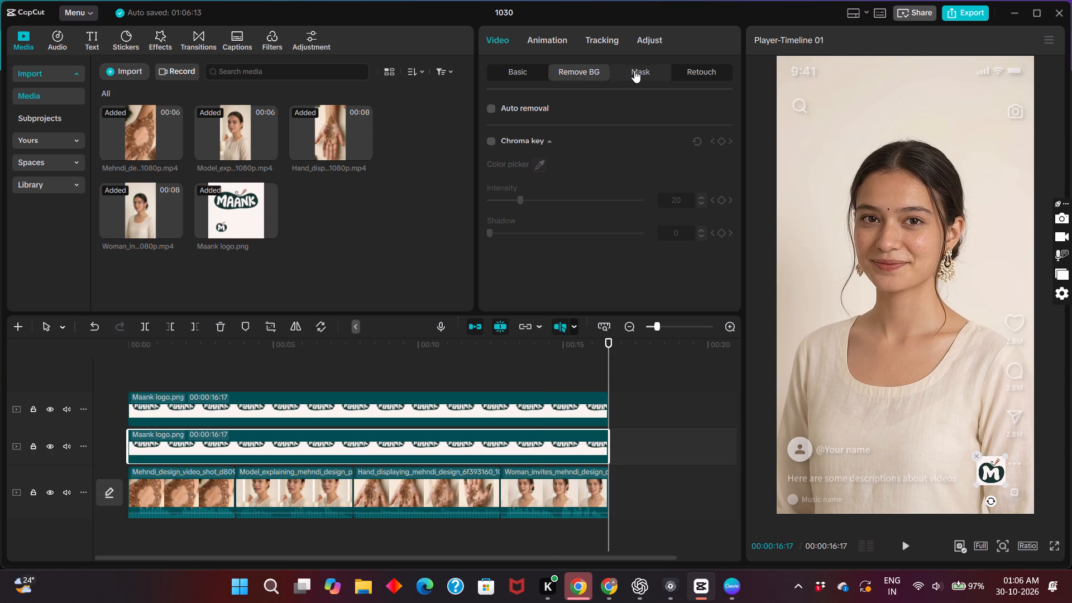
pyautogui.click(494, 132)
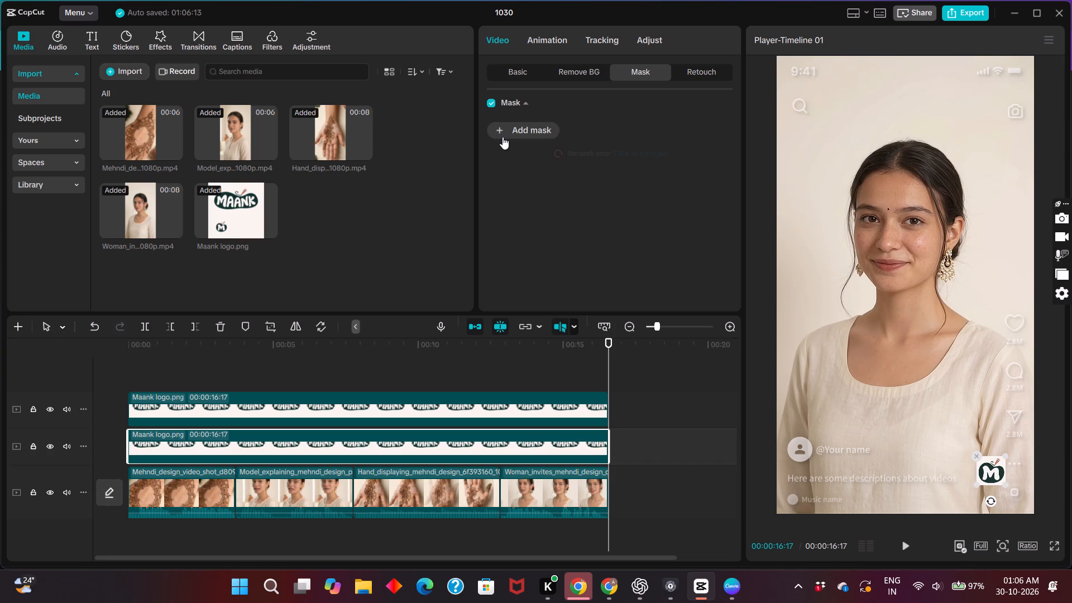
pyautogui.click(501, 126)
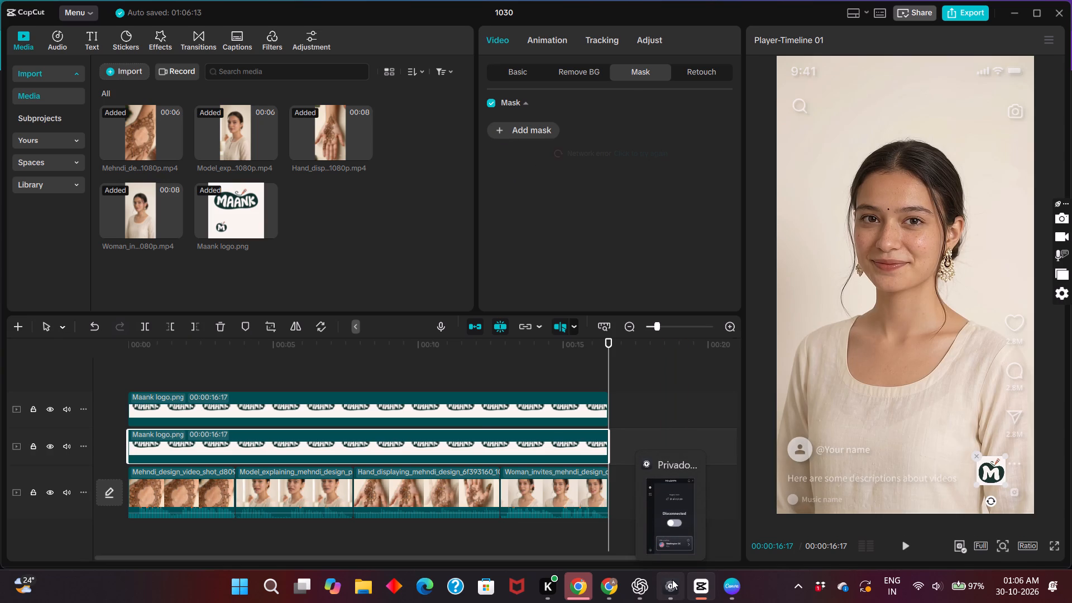
# Switch to PrivadoVPN, turn on the VPN connection to Washington DC, and return to CapCut.
pyautogui.click(672, 580)
pyautogui.click(561, 341)
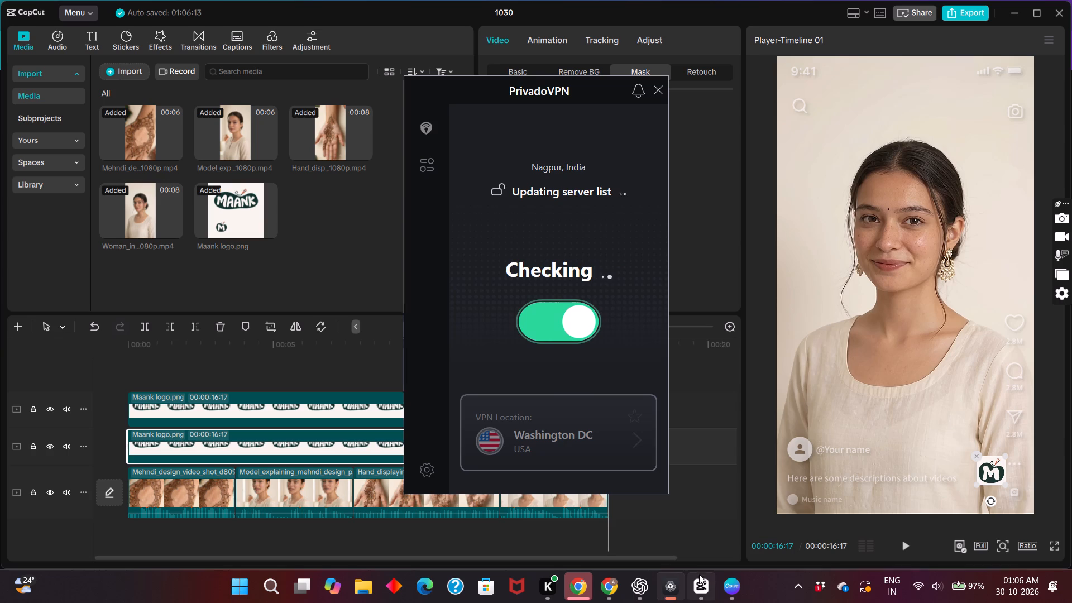
pyautogui.click(671, 579)
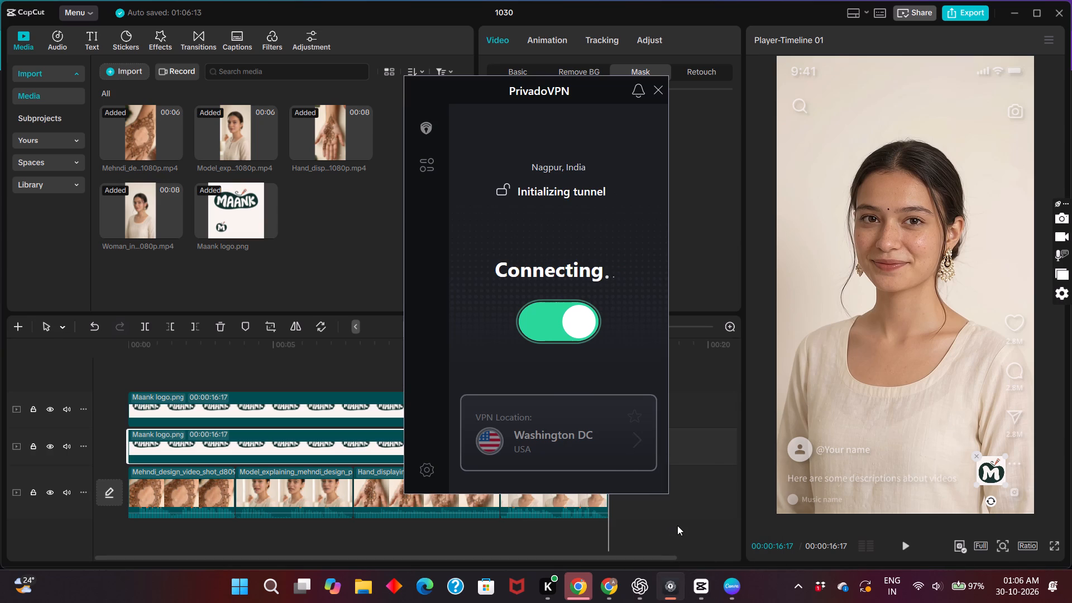
pyautogui.click(677, 525)
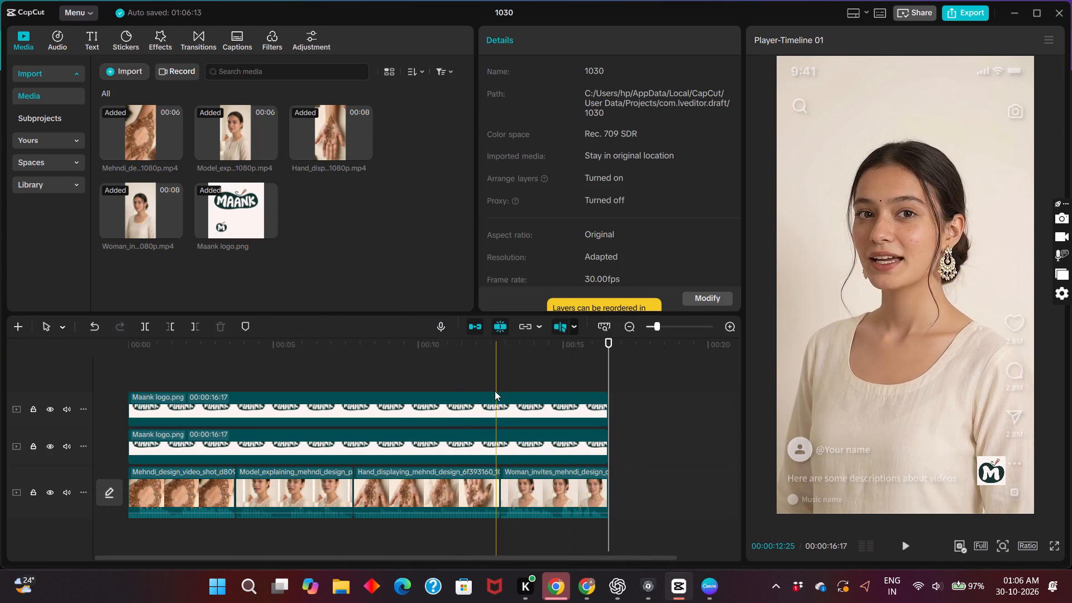
# Review the basic transform and blend settings of the M emblem's layer.
pyautogui.click(496, 422)
pyautogui.click(516, 79)
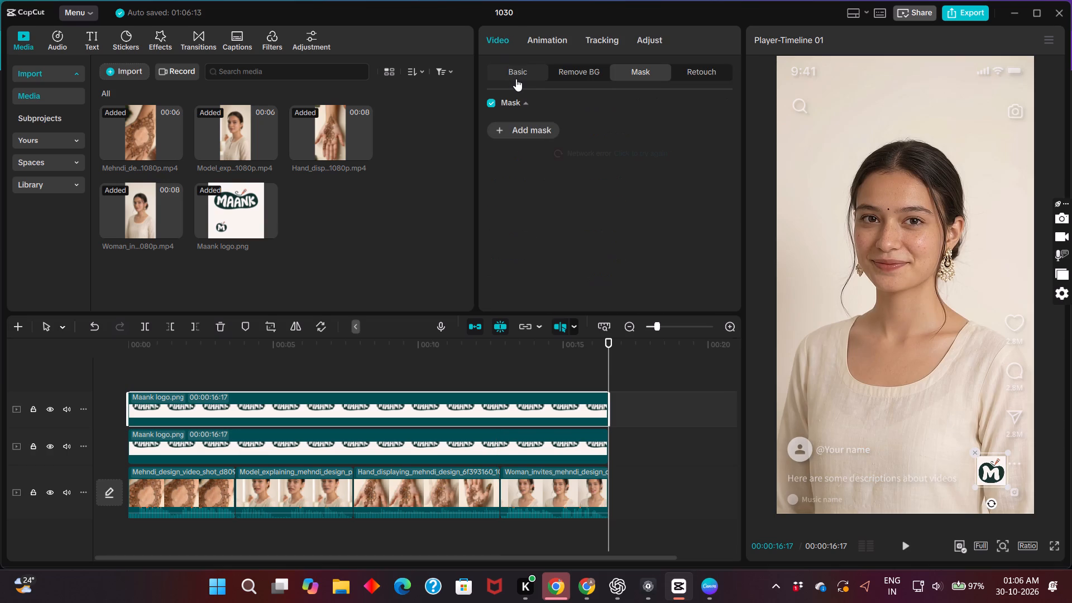
pyautogui.scroll(-2, 572, 192)
pyautogui.scroll(1, 572, 192)
pyautogui.scroll(-3, 572, 192)
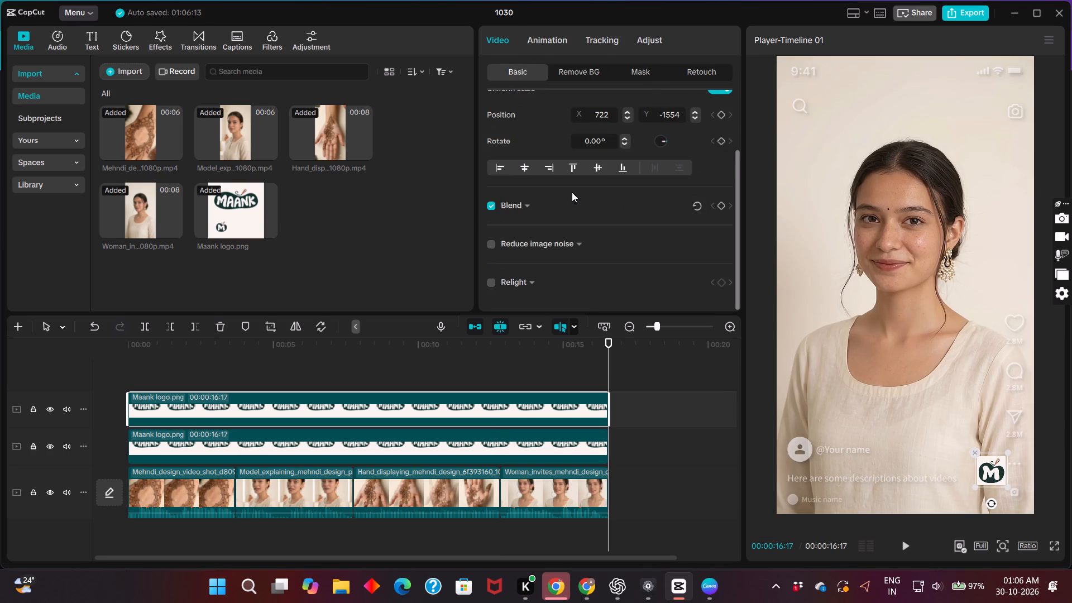
pyautogui.scroll(-5, 572, 192)
pyautogui.scroll(3, 572, 192)
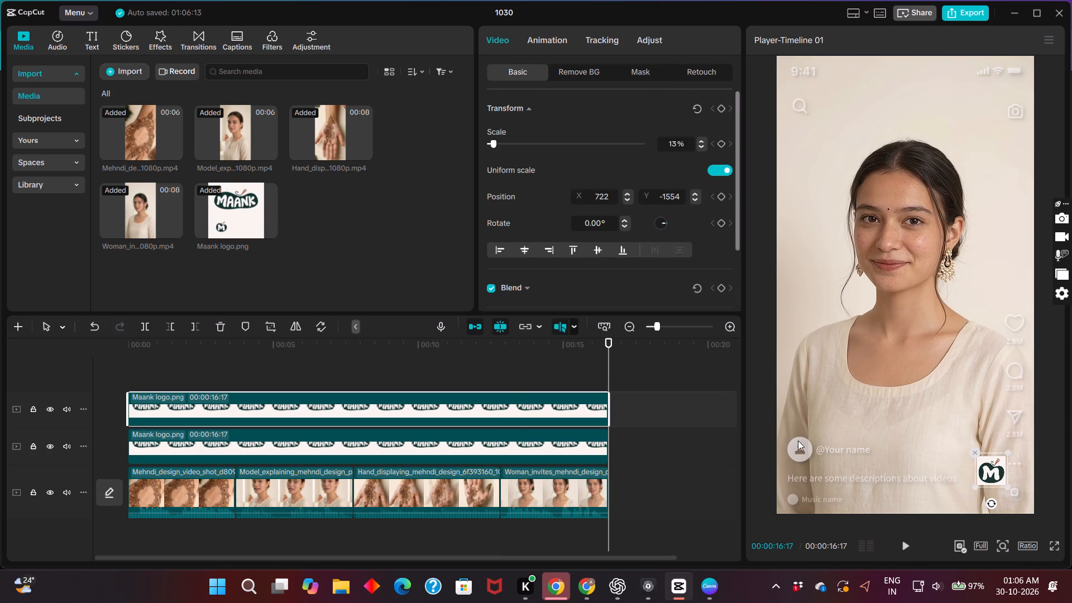
# Delete the cream square's layer from behind the M emblem.
pyautogui.click(489, 433)
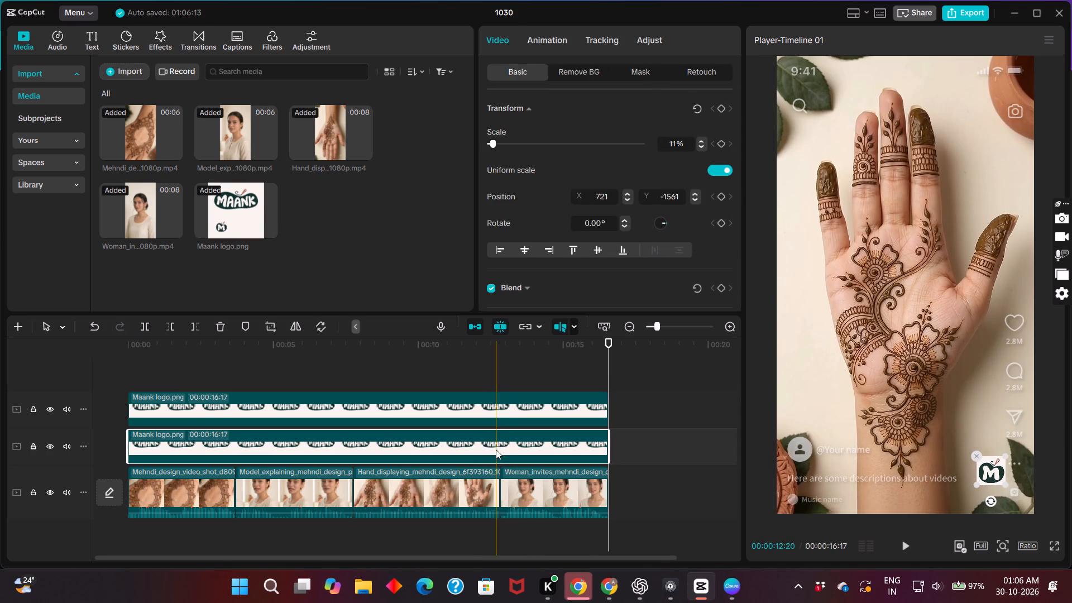
pyautogui.press('BackSpace')
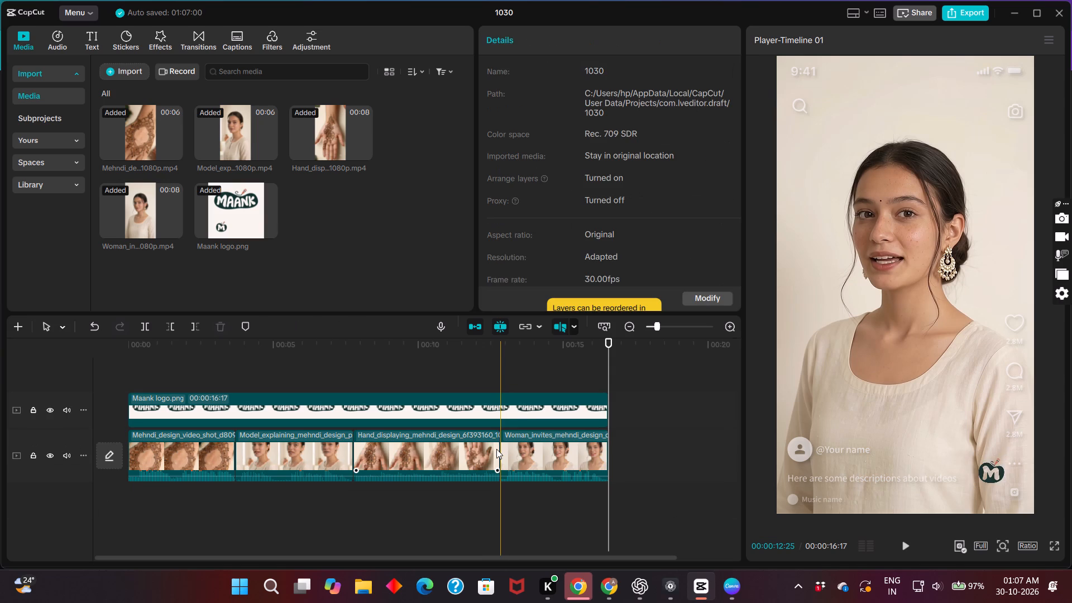
# Add Maank logo.png on a new track above the M emblem from the reel's start and extend it to 00:00:16:17.
pyautogui.moveTo(223, 217); pyautogui.dragTo(158, 410)
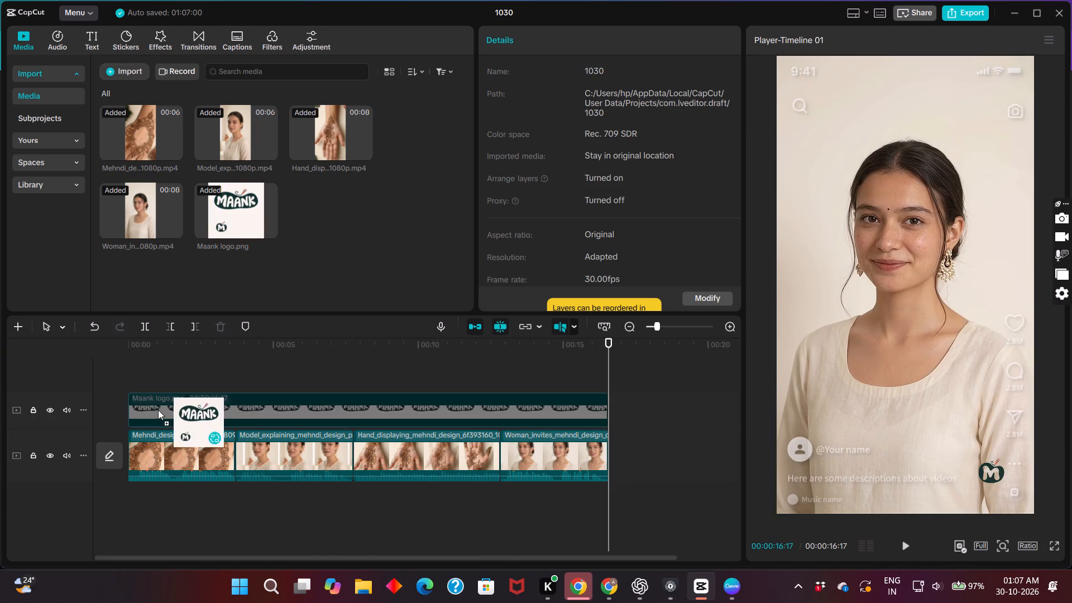
pyautogui.moveTo(158, 410); pyautogui.dragTo(131, 374)
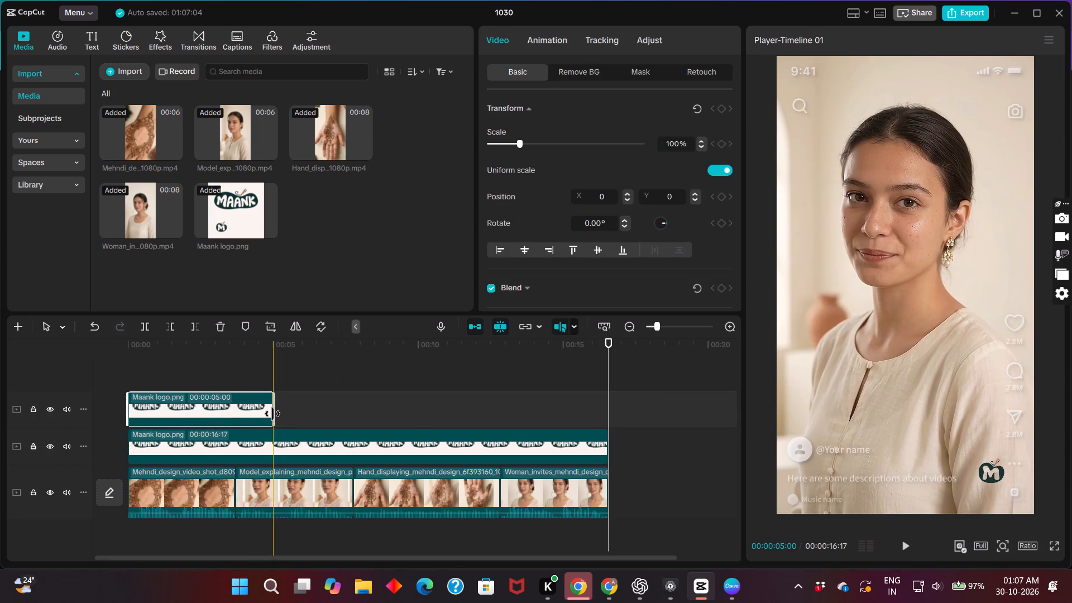
pyautogui.moveTo(272, 414); pyautogui.dragTo(609, 385)
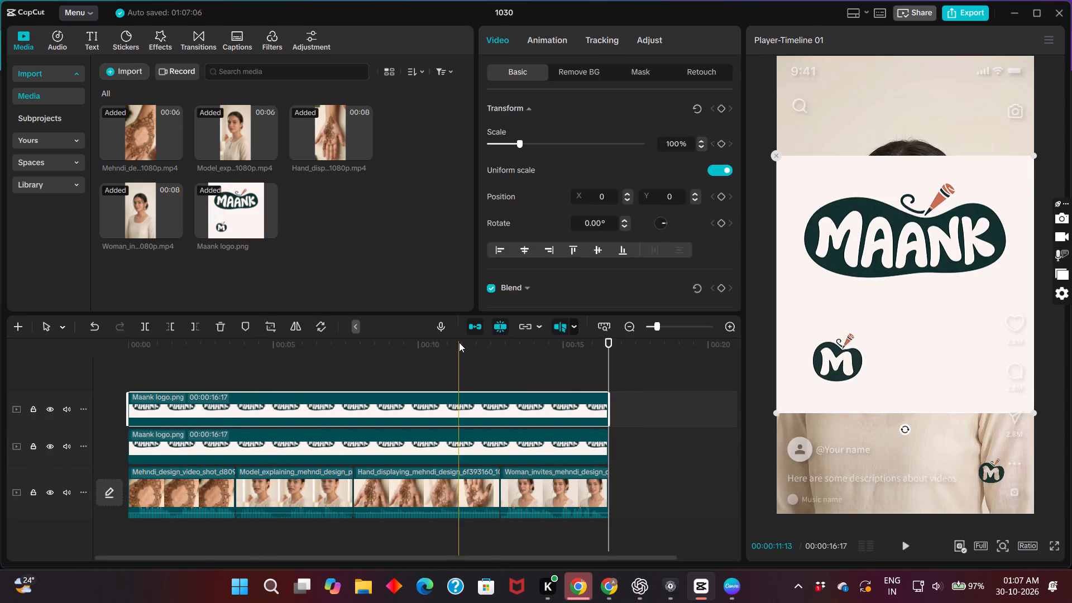
# Crop the new logo layer to its upper part so that only the full MAANK wordmark and its cone remain.
pyautogui.click(271, 324)
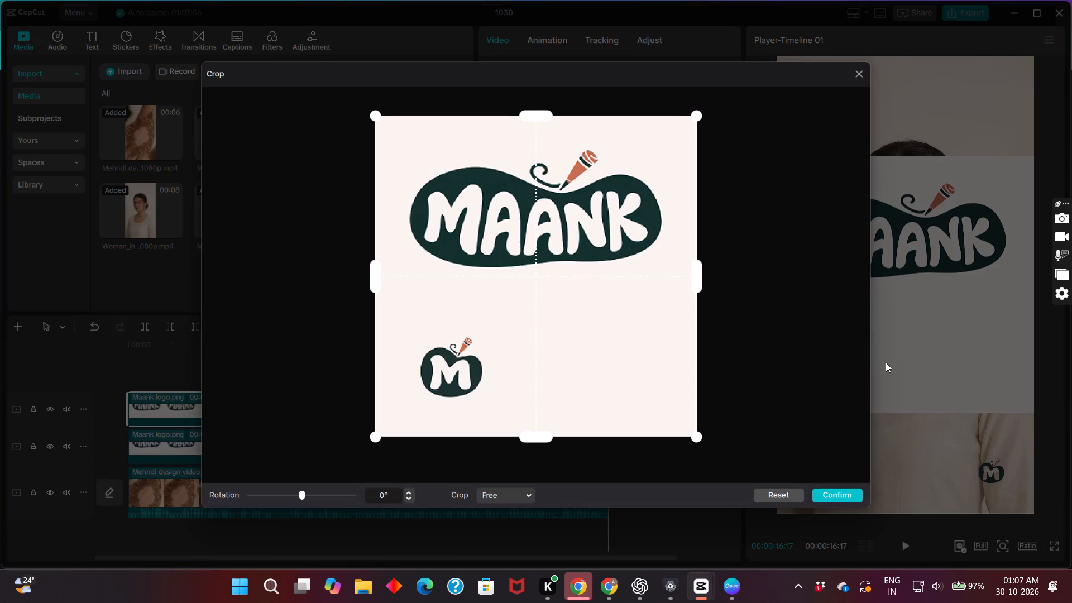
pyautogui.moveTo(532, 436); pyautogui.dragTo(521, 296)
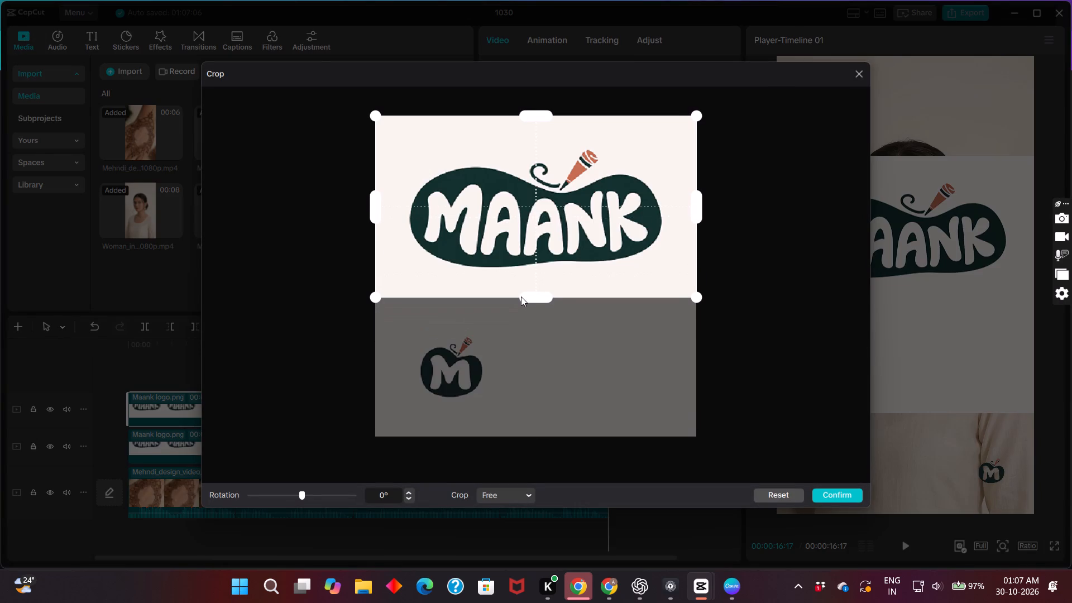
pyautogui.moveTo(521, 296); pyautogui.dragTo(524, 304)
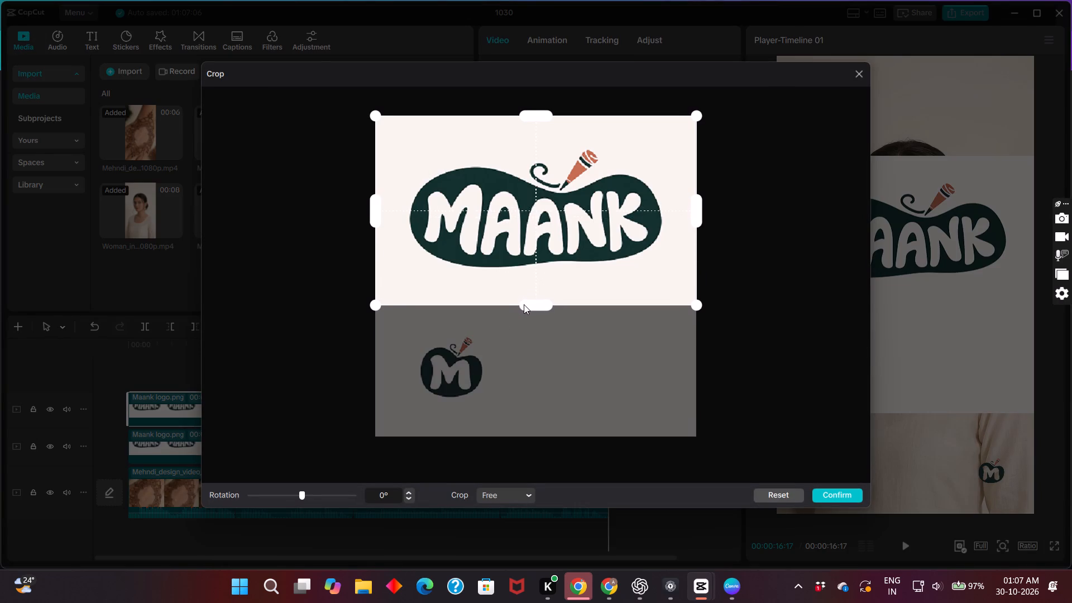
pyautogui.click(846, 497)
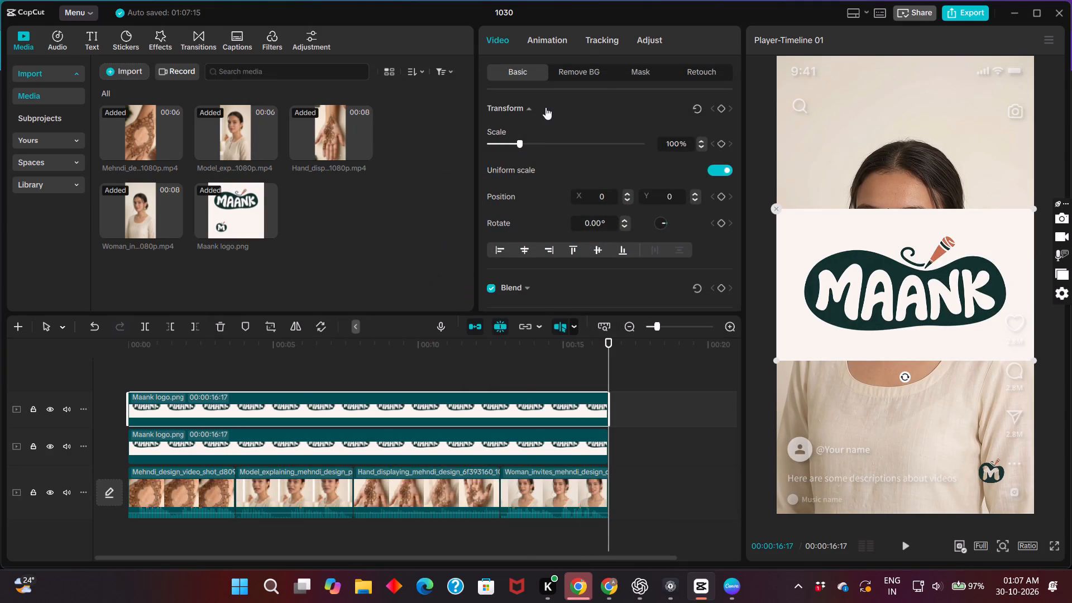
# Enable chroma key on the MAANK wordmark layer and pick its cream background as the colour to remove.
pyautogui.click(583, 75)
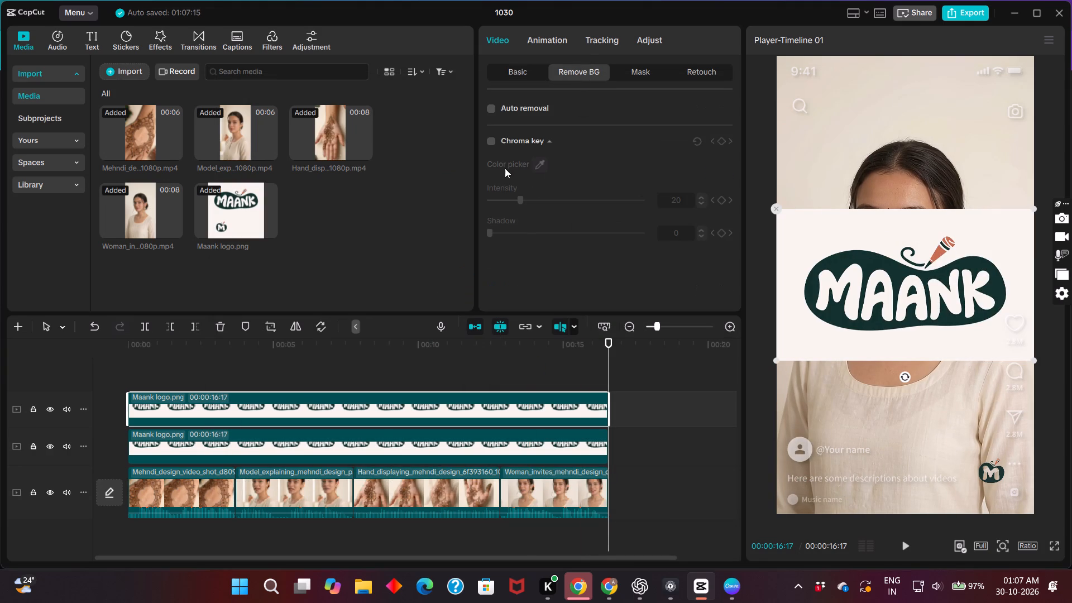
pyautogui.click(494, 143)
pyautogui.click(543, 166)
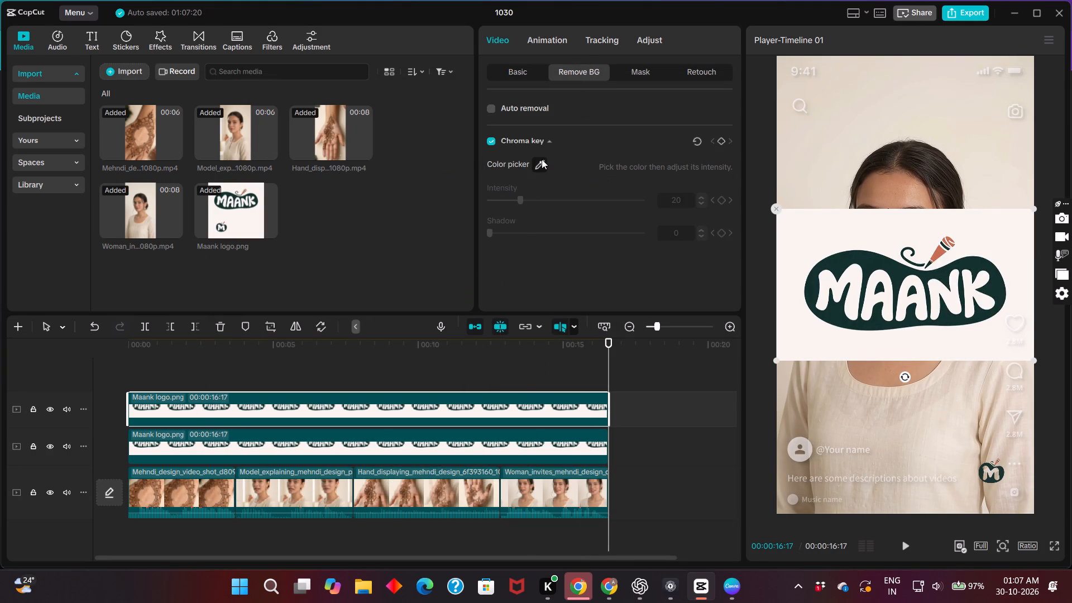
pyautogui.click(542, 159)
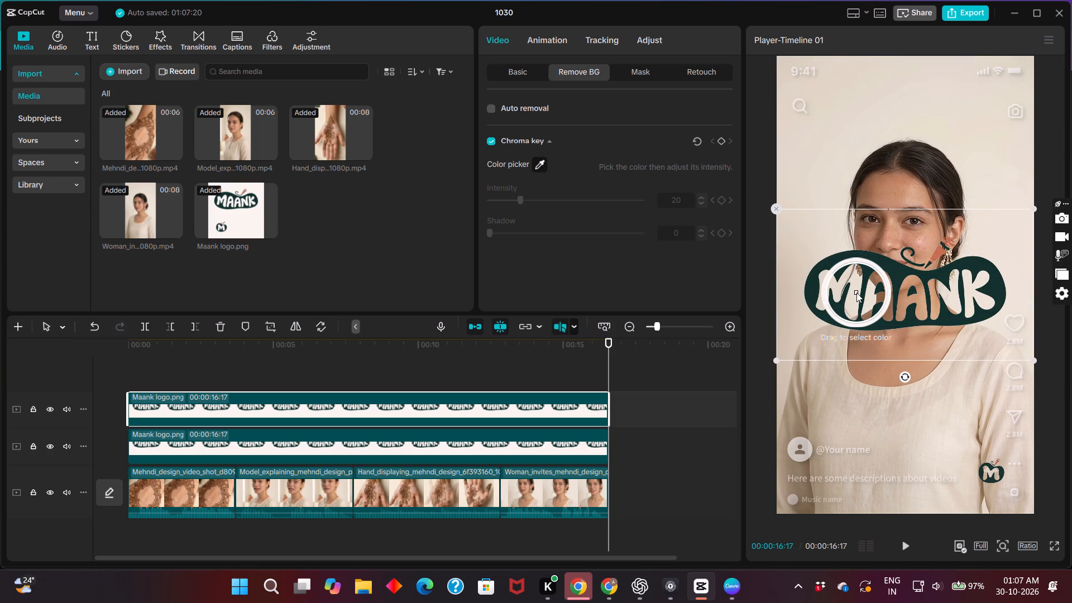
pyautogui.click(848, 232)
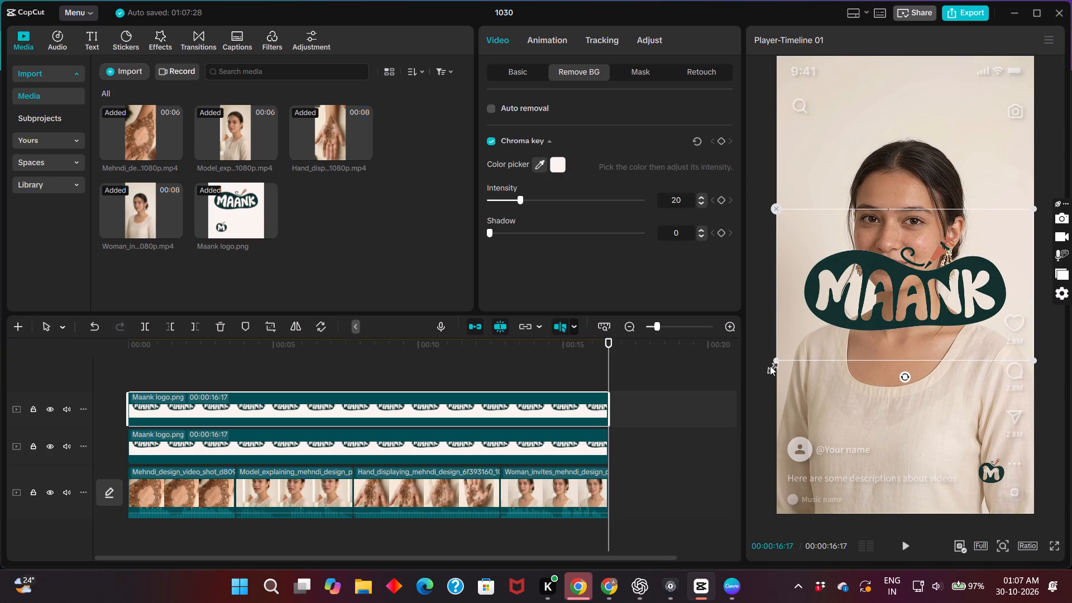
# Scale the MAANK wordmark down to about a third of the frame's width and place it in the video frame's upper-right corner.
pyautogui.moveTo(778, 360); pyautogui.dragTo(901, 300)
pyautogui.moveTo(922, 269); pyautogui.dragTo(919, 83)
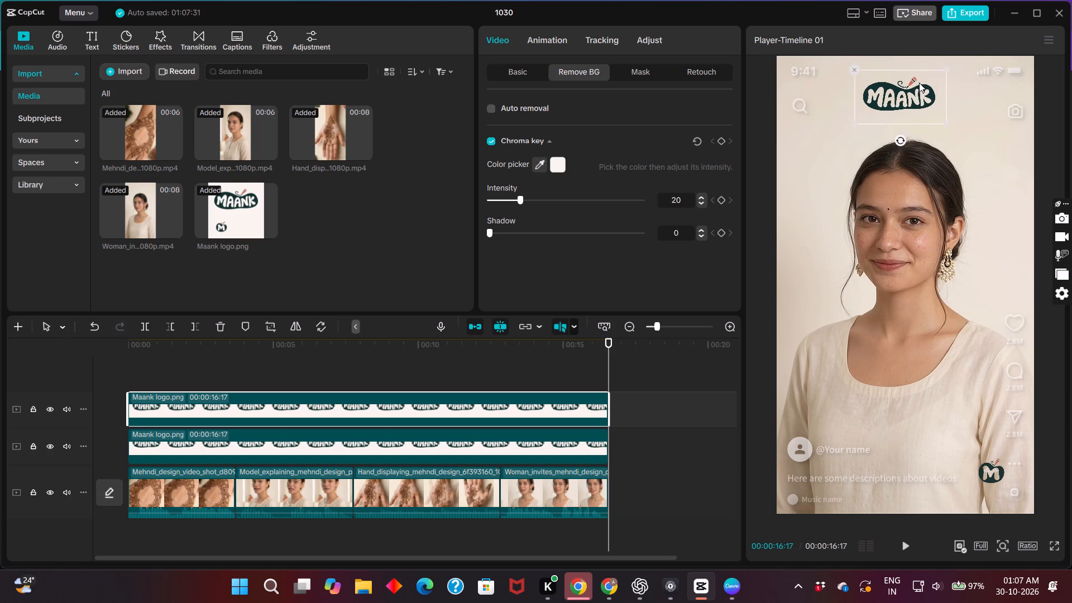
pyautogui.moveTo(919, 83); pyautogui.dragTo(921, 89)
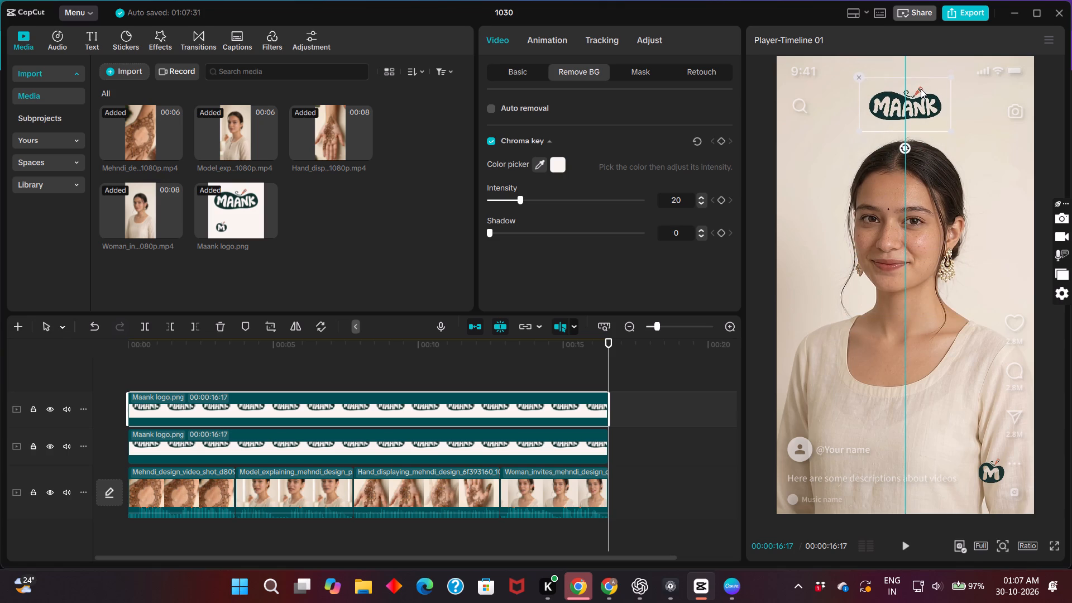
pyautogui.moveTo(921, 89); pyautogui.dragTo(921, 88)
pyautogui.moveTo(921, 88); pyautogui.dragTo(995, 93)
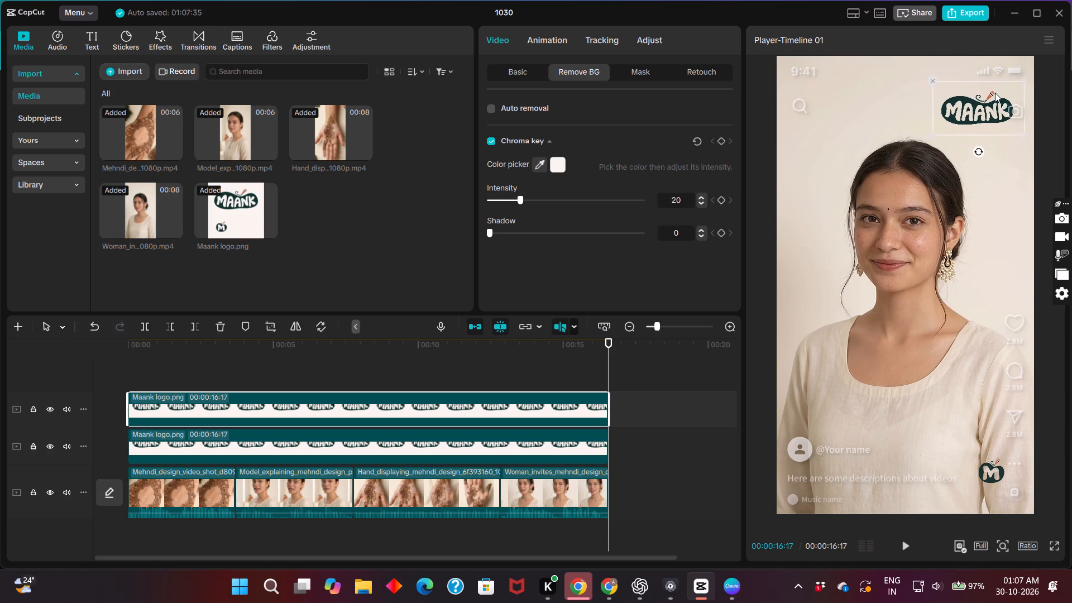
pyautogui.moveTo(995, 93); pyautogui.dragTo(1001, 94)
# Play the opening mehndi shot to check the MAANK wordmark, and lower its chroma key intensity to 8.
pyautogui.hscroll(5, 556, 470)
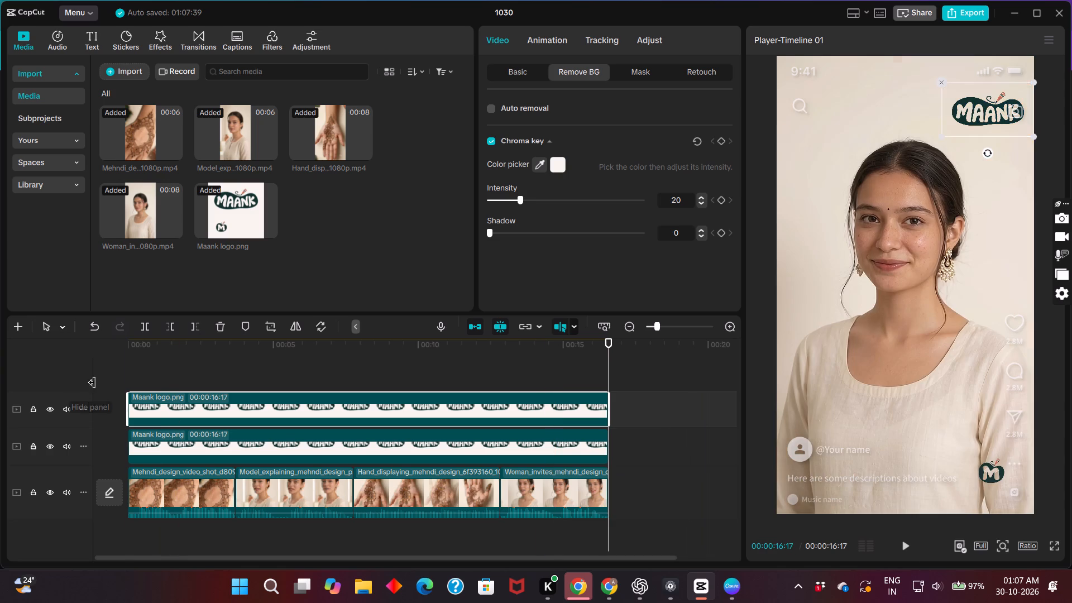
pyautogui.click(116, 376)
pyautogui.press('space')
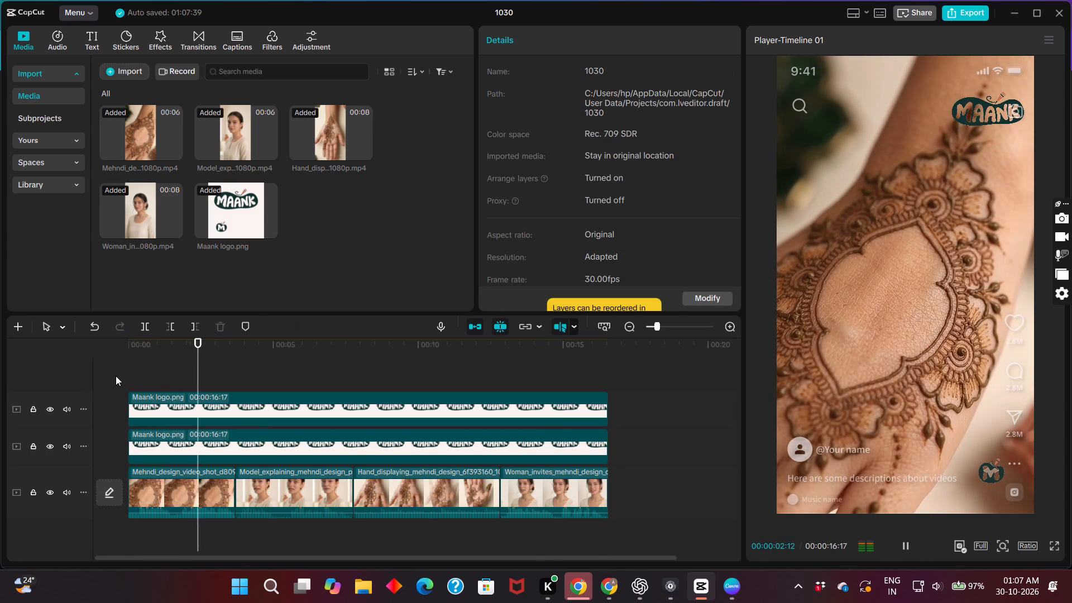
pyautogui.press('space')
pyautogui.click(163, 395)
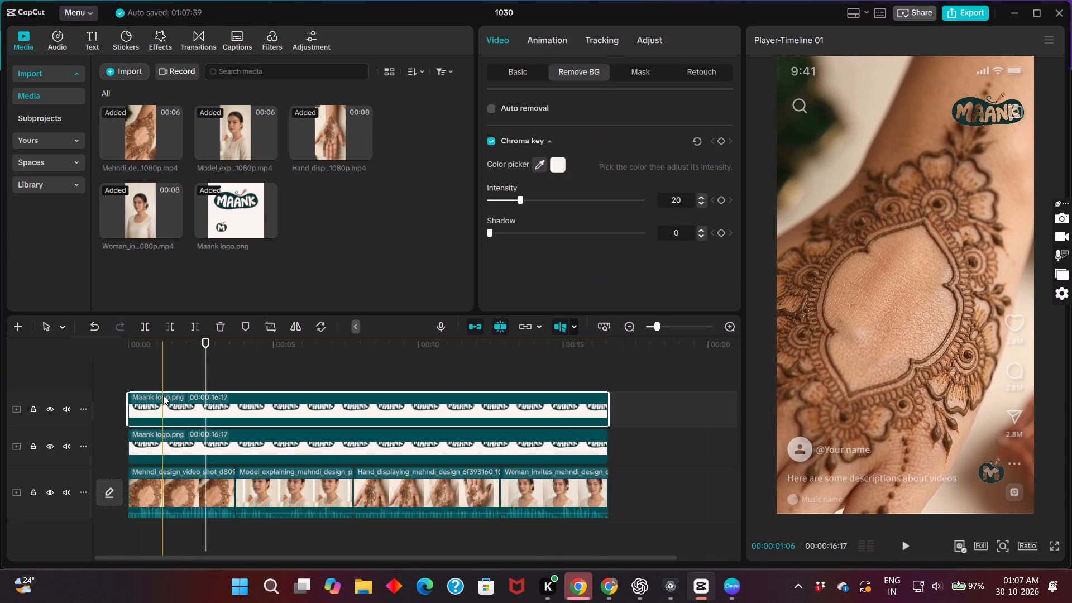
pyautogui.moveTo(520, 199); pyautogui.dragTo(518, 199)
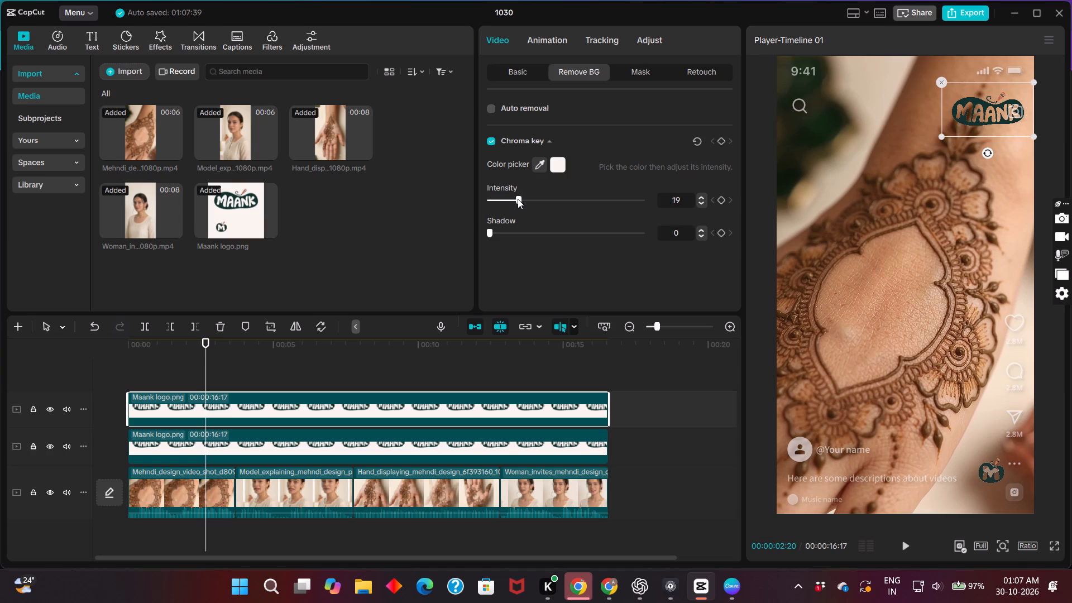
pyautogui.moveTo(518, 199); pyautogui.dragTo(501, 214)
# Raise the MAANK wordmark layer's chroma key intensity to 61.
pyautogui.moveTo(501, 214); pyautogui.dragTo(582, 210)
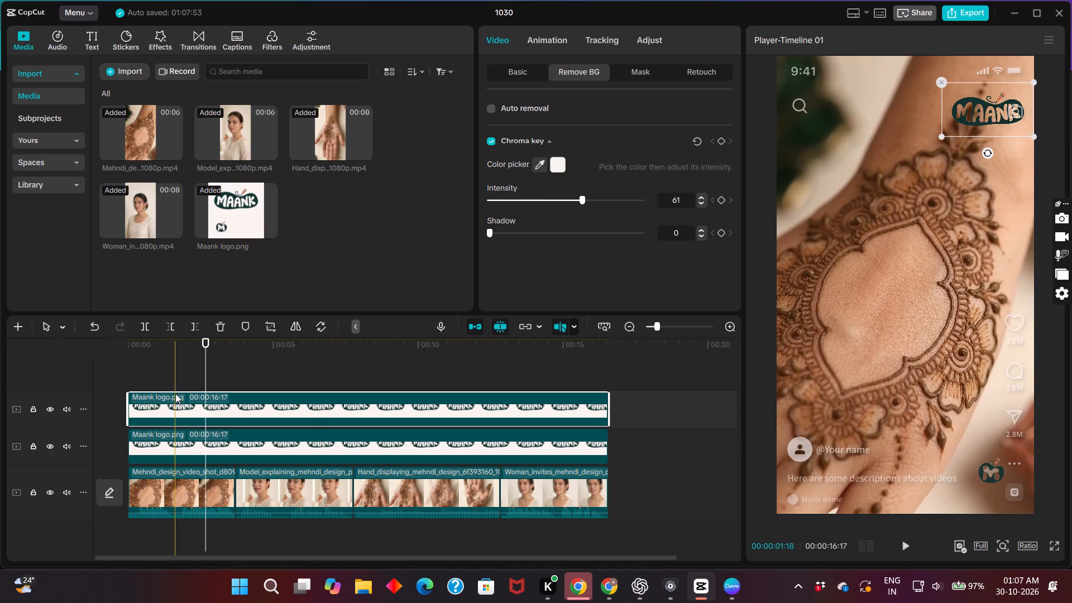
# Select the M emblem layer and set its chroma key intensity to 32.
pyautogui.click(463, 453)
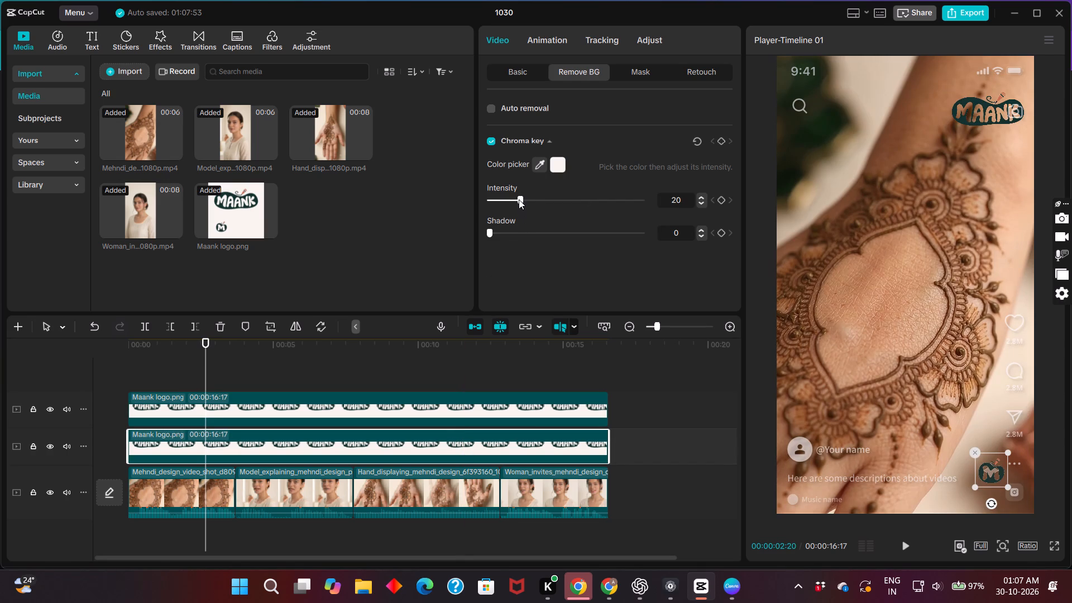
pyautogui.moveTo(519, 199); pyautogui.dragTo(572, 198)
pyautogui.moveTo(572, 198); pyautogui.dragTo(517, 226)
pyautogui.moveTo(517, 226); pyautogui.dragTo(542, 223)
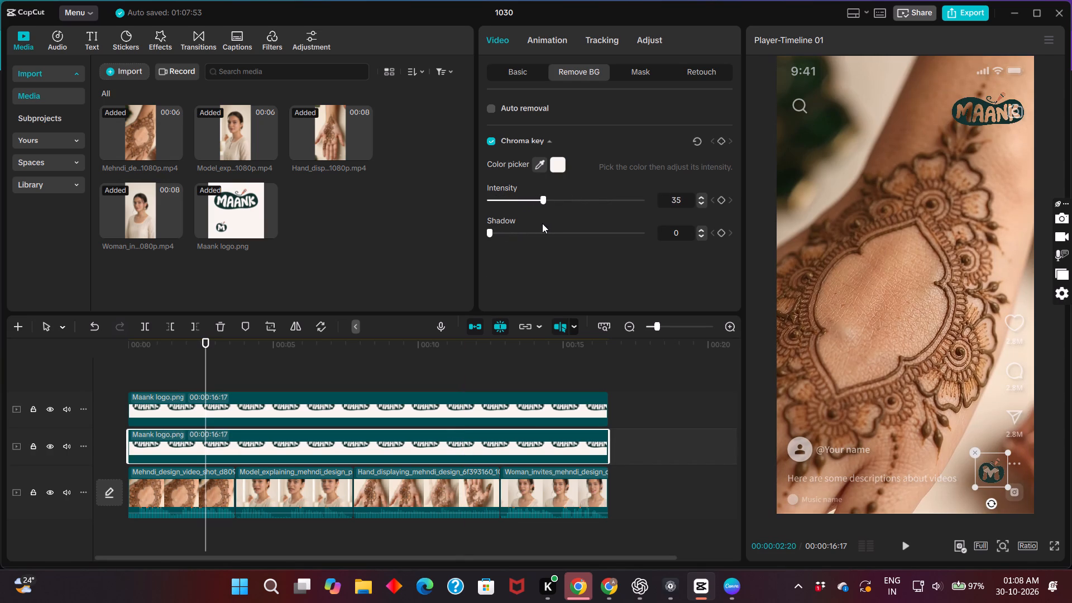
pyautogui.moveTo(542, 223); pyautogui.dragTo(538, 274)
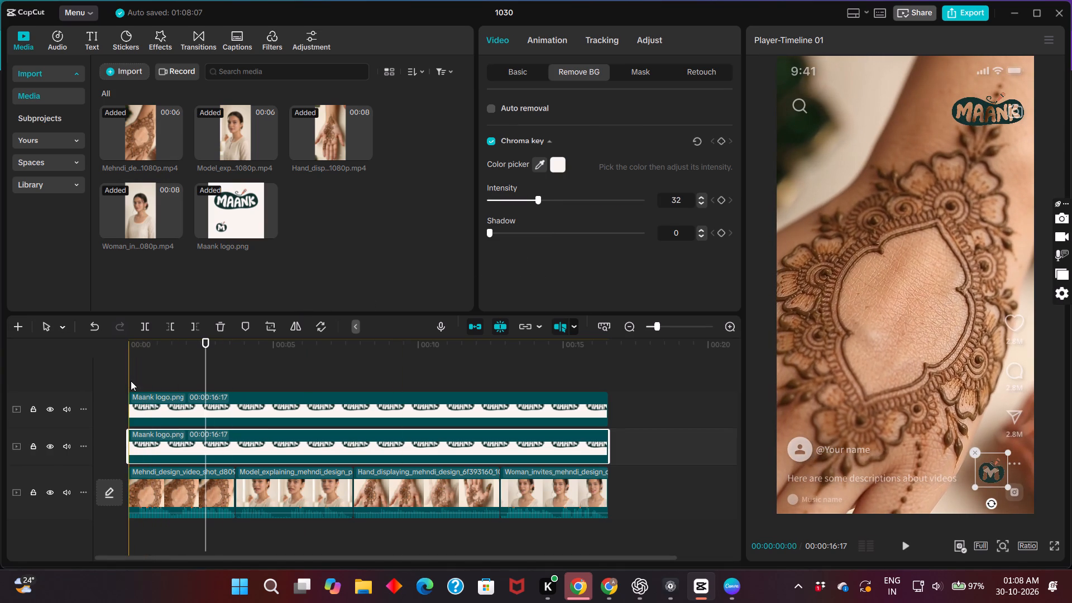
# Play the reel from the beginning to check both keyed watermarks over every clip.
pyautogui.click(131, 381)
pyautogui.press('space')
pyautogui.press('space')
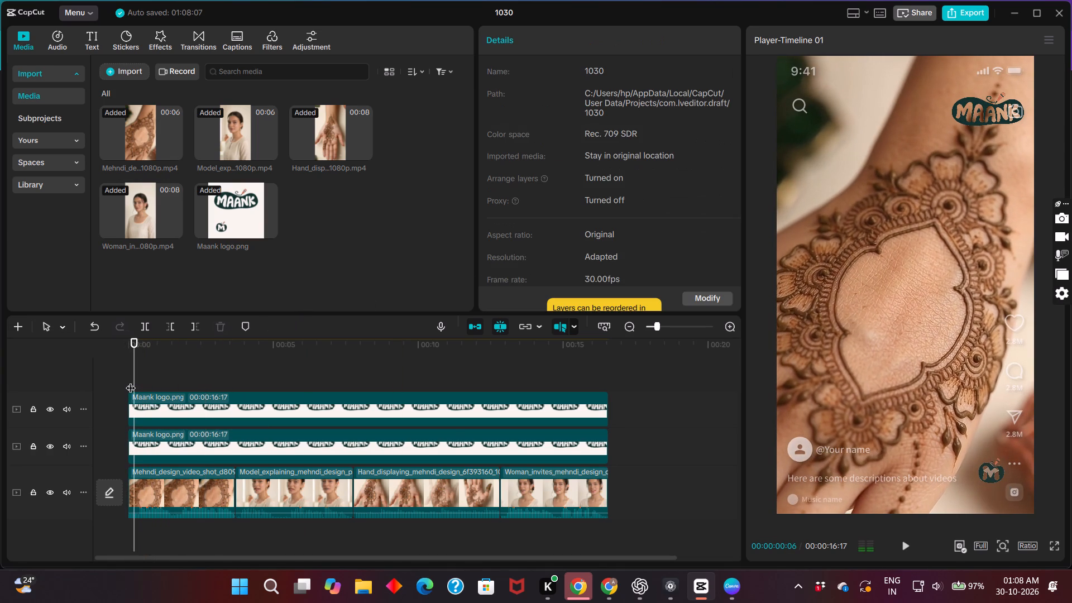
pyautogui.press('space')
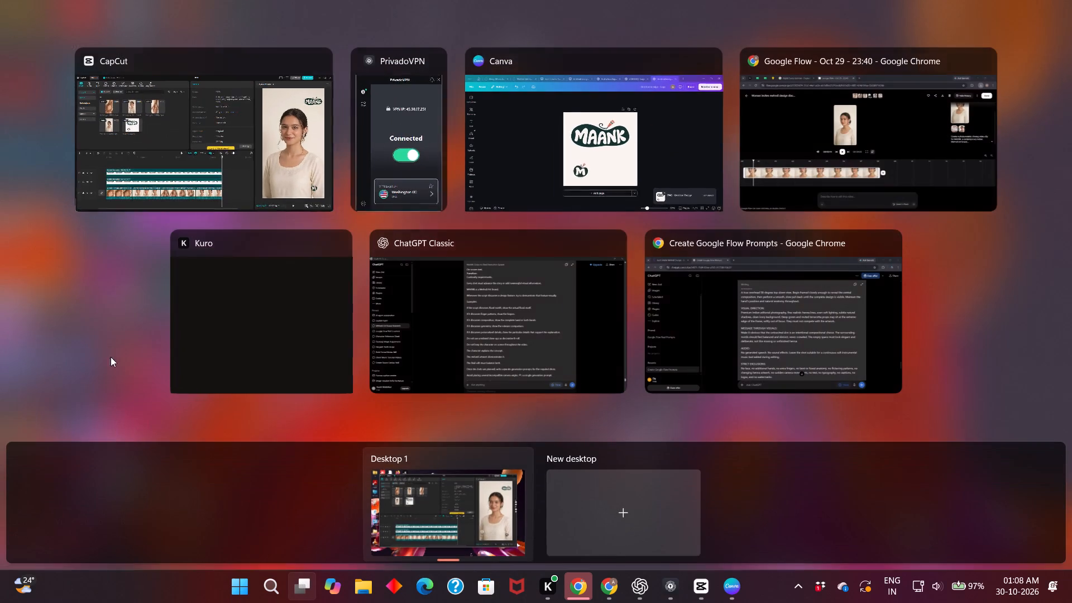
# Switch to the Canva logo design and centre the small M emblem beneath the MAANK wordmark.
pyautogui.click(614, 123)
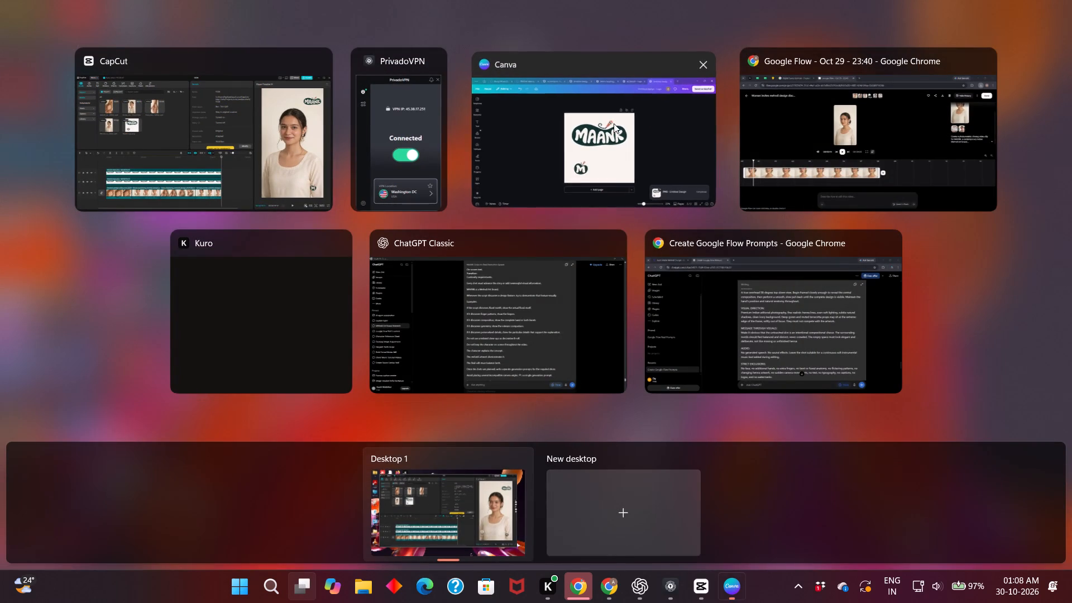
pyautogui.moveTo(485, 395); pyautogui.dragTo(577, 356)
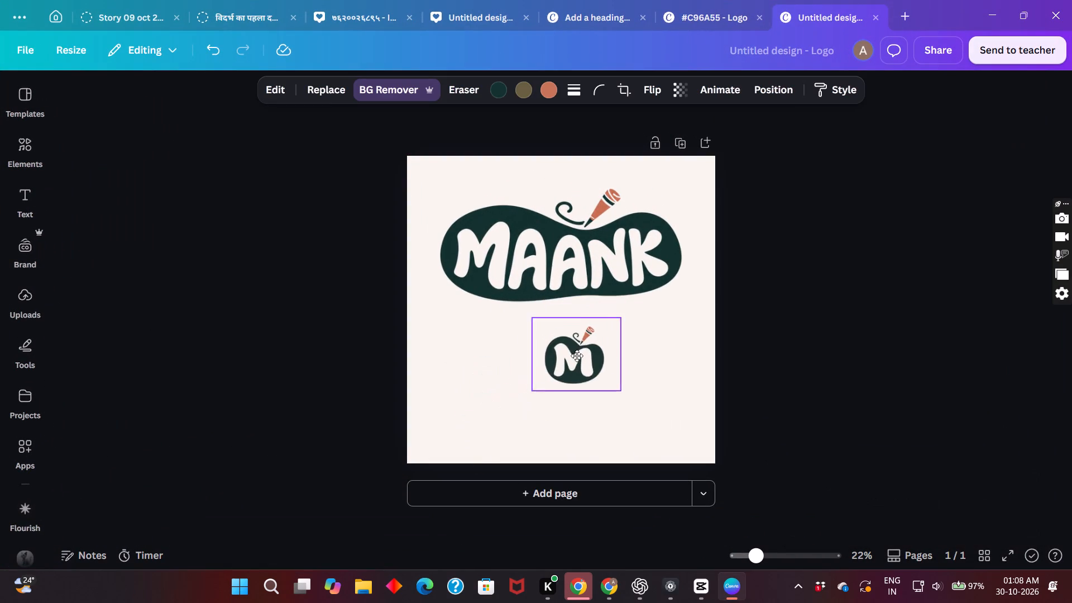
pyautogui.moveTo(577, 356); pyautogui.dragTo(563, 390)
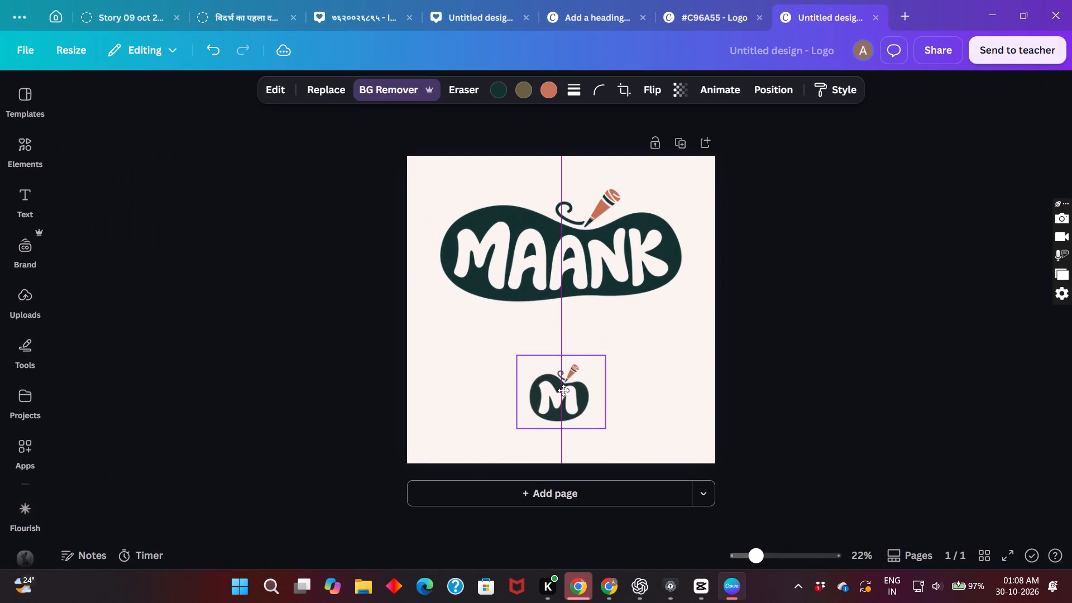
pyautogui.moveTo(563, 390); pyautogui.dragTo(564, 395)
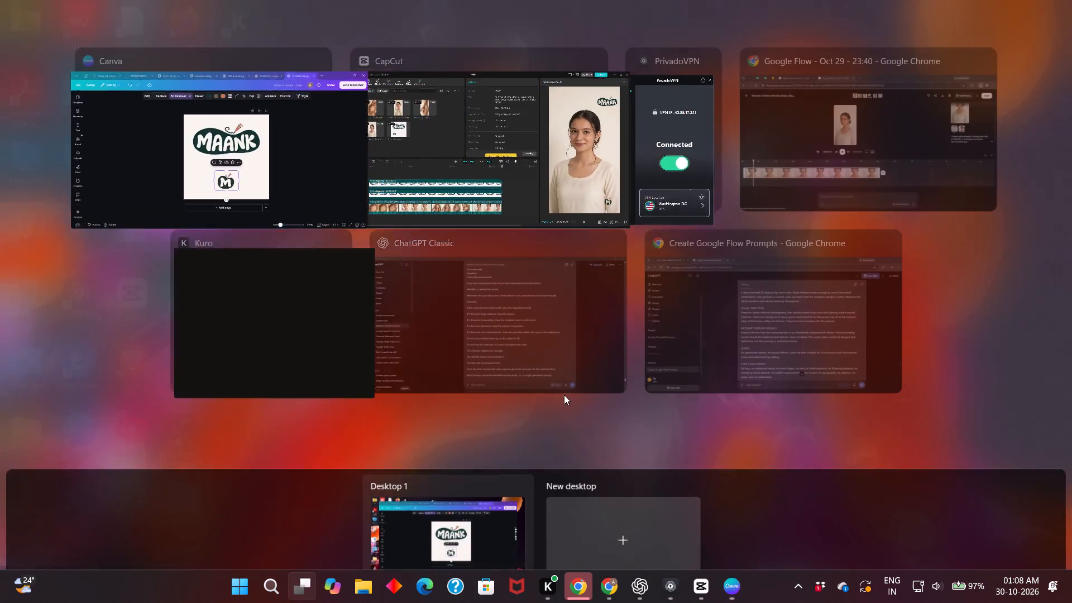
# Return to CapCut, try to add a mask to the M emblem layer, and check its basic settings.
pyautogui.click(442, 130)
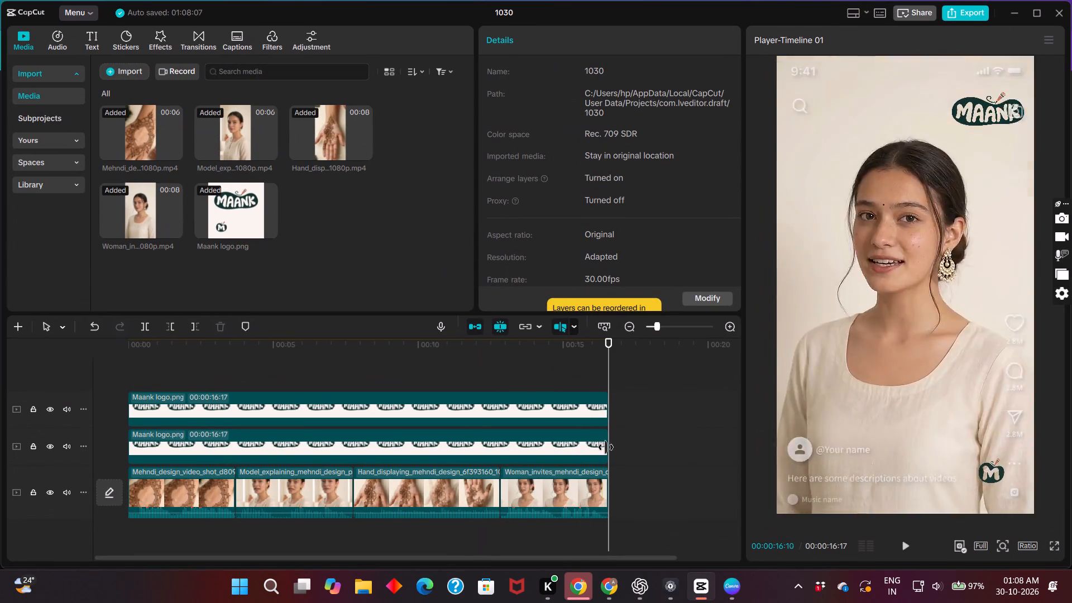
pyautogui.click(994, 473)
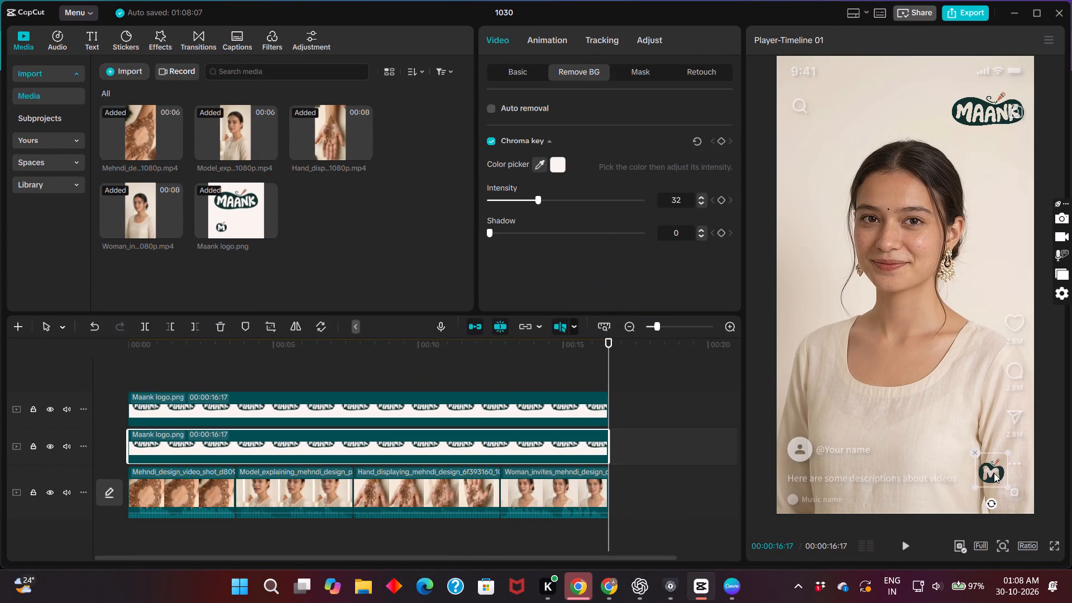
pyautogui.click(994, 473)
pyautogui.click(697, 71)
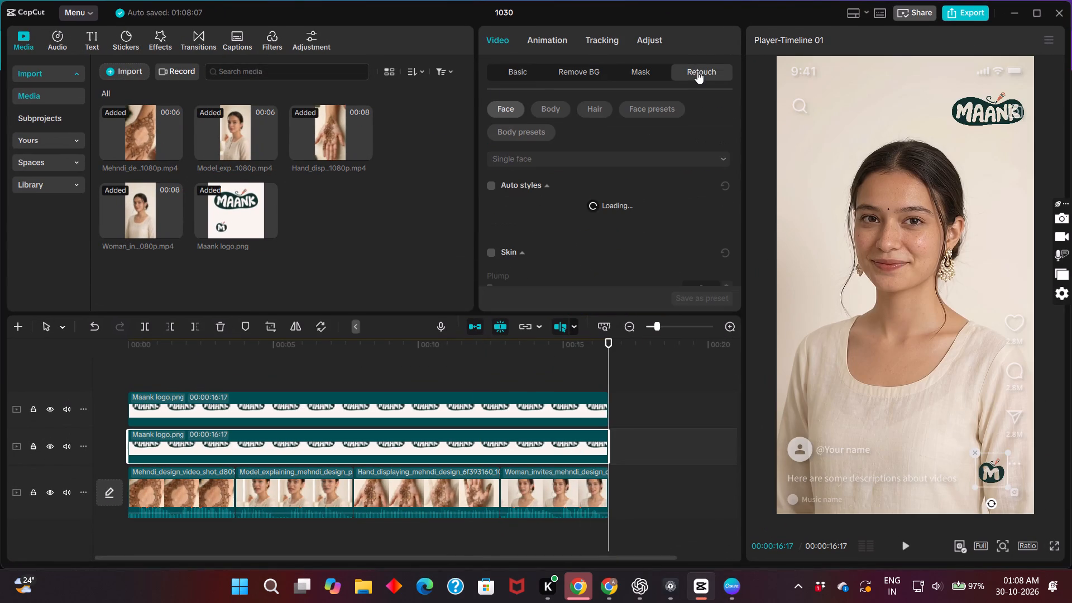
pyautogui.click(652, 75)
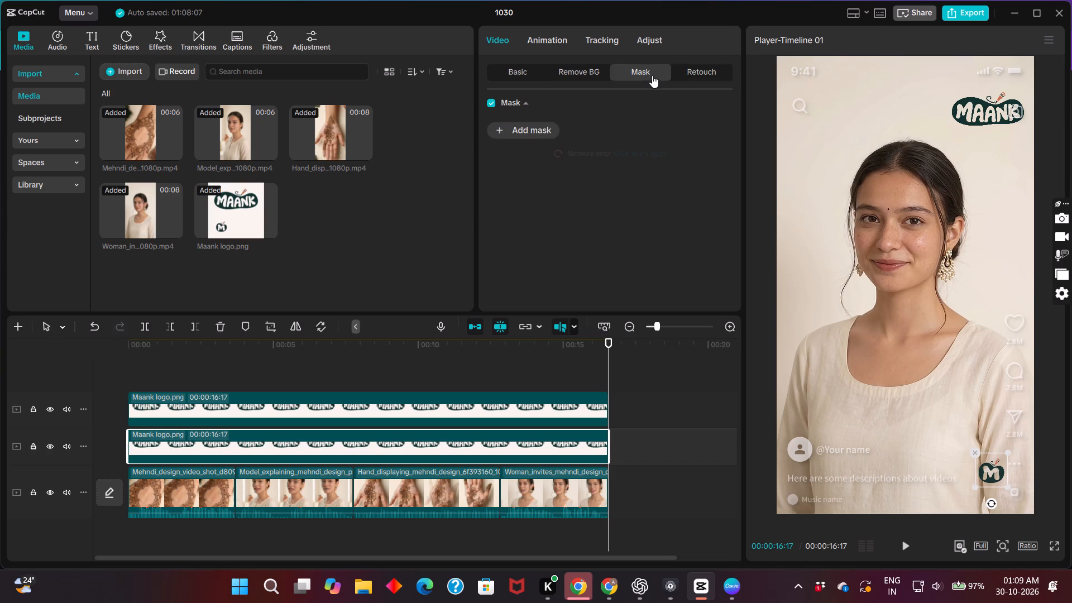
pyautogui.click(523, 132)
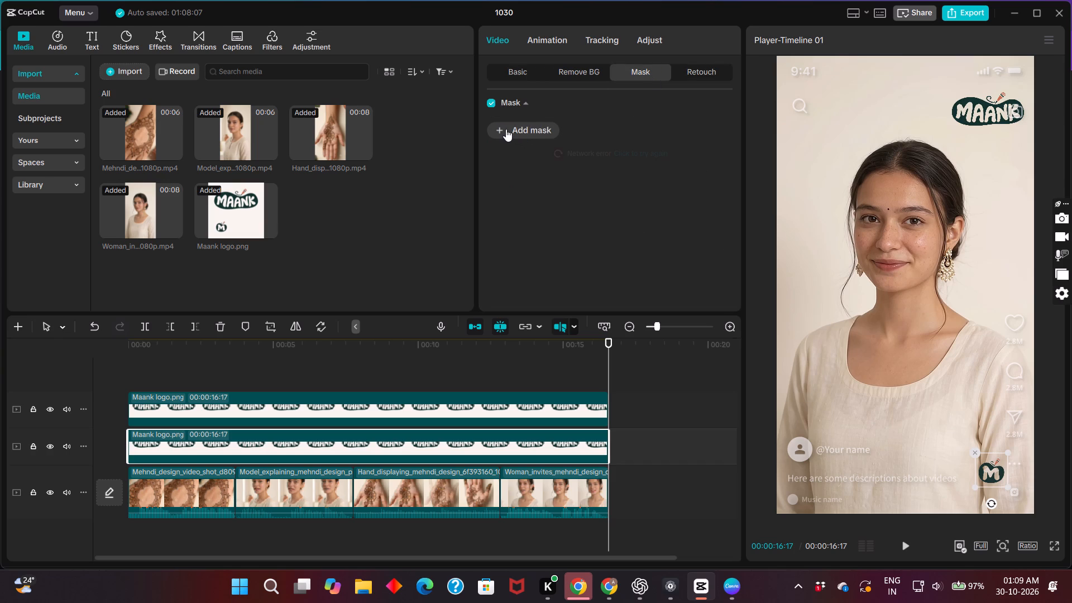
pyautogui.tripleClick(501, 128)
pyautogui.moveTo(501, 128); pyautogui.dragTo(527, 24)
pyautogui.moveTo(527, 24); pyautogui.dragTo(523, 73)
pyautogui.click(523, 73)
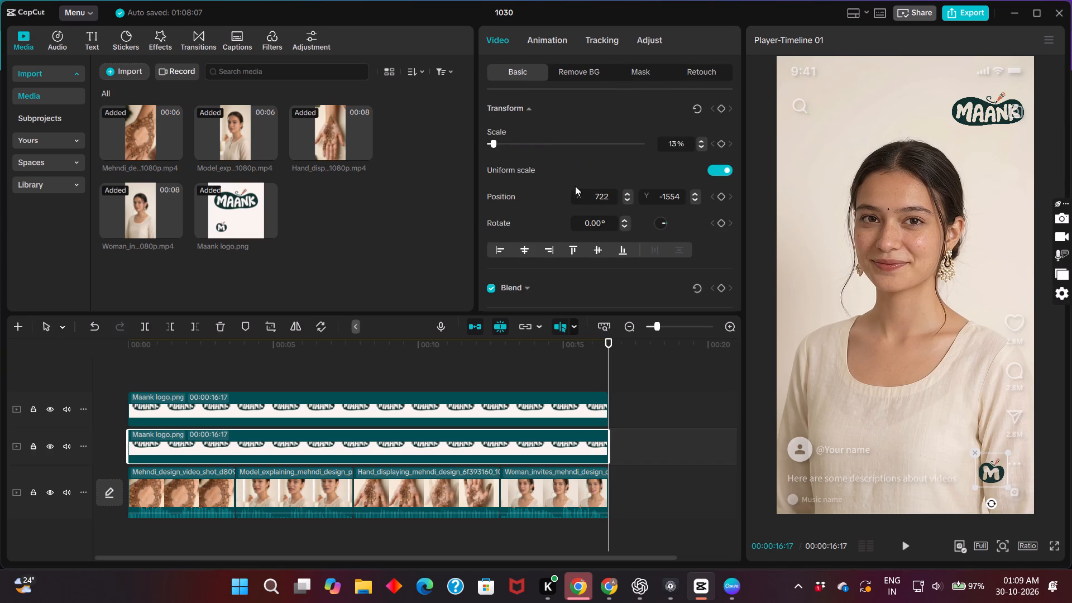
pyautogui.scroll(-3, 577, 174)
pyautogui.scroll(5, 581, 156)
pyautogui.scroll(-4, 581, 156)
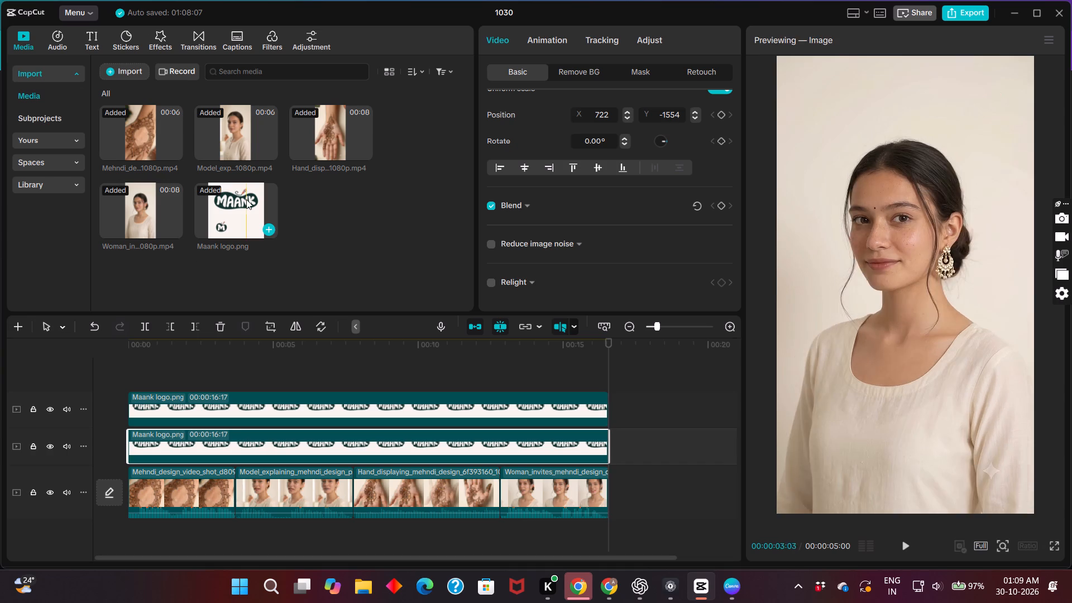
# Add another Maank logo.png layer on a new top track at the start of the timeline.
pyautogui.moveTo(246, 199); pyautogui.dragTo(128, 376)
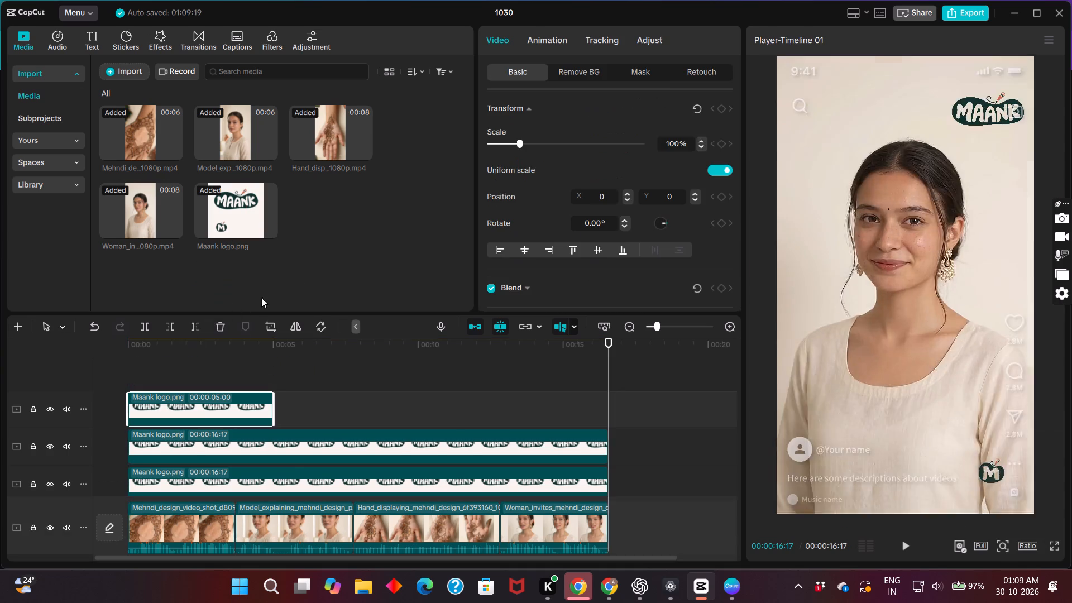
# Crop the new logo layer with the Free ratio to a blank cream square from the image's lower-right corner.
pyautogui.click(233, 372)
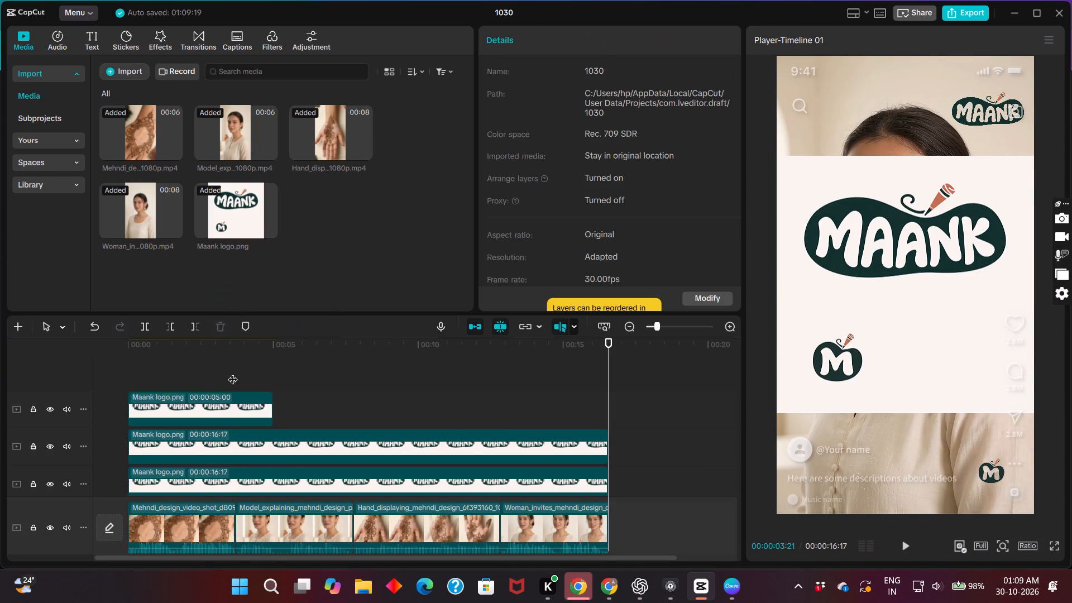
pyautogui.click(240, 405)
pyautogui.click(274, 332)
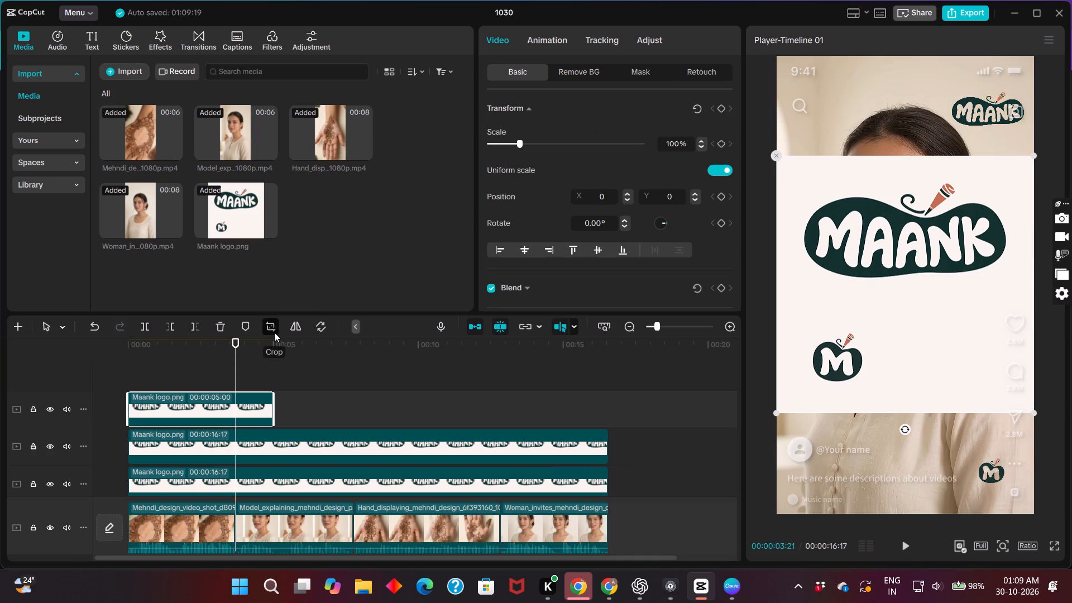
pyautogui.moveTo(374, 114); pyautogui.dragTo(893, 425)
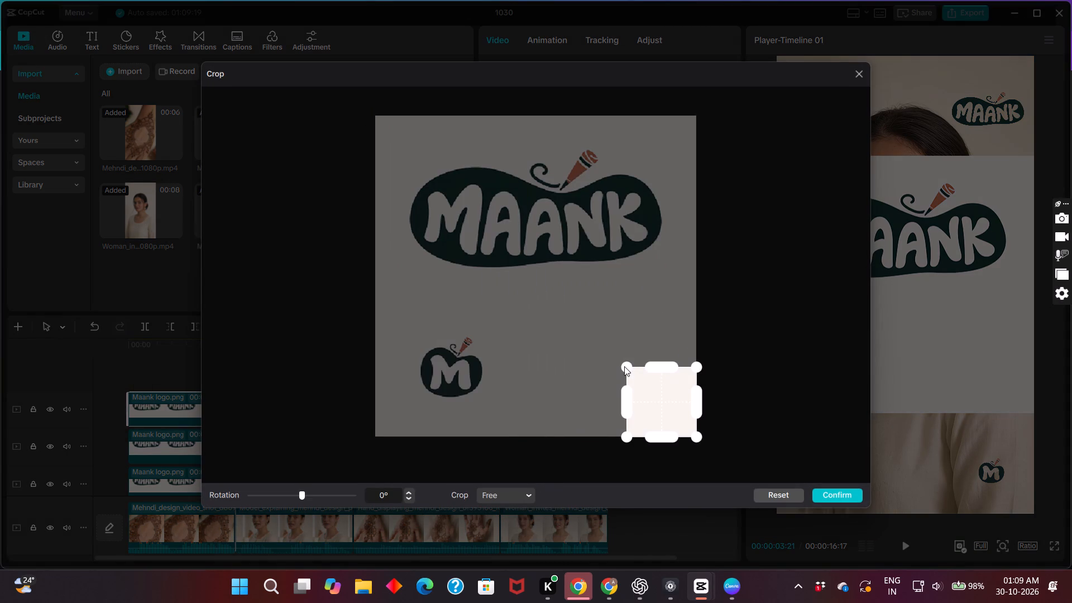
pyautogui.moveTo(624, 366); pyautogui.dragTo(660, 435)
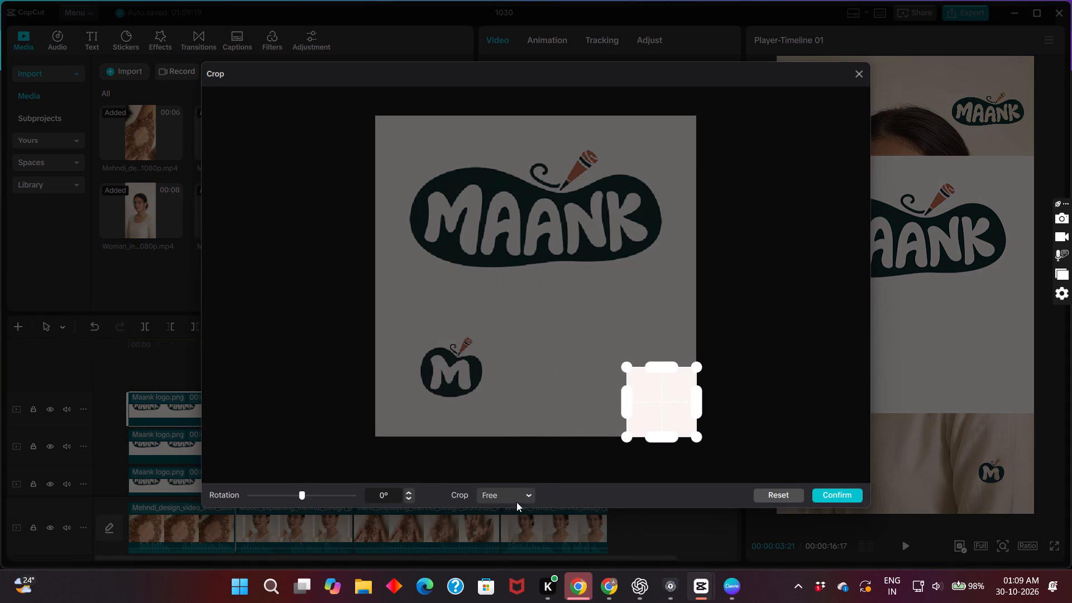
pyautogui.click(521, 496)
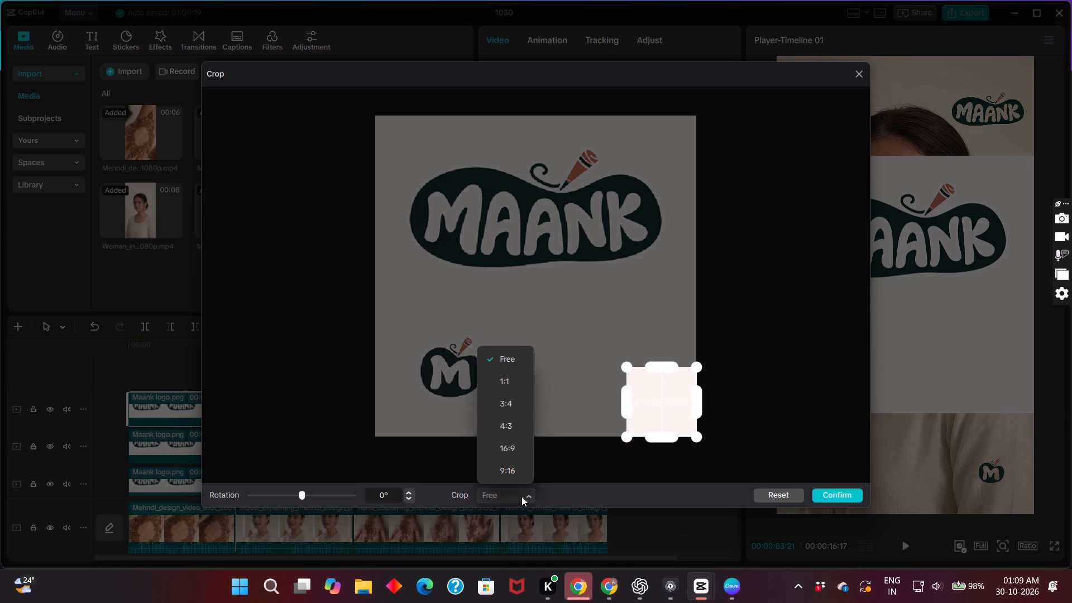
pyautogui.click(563, 484)
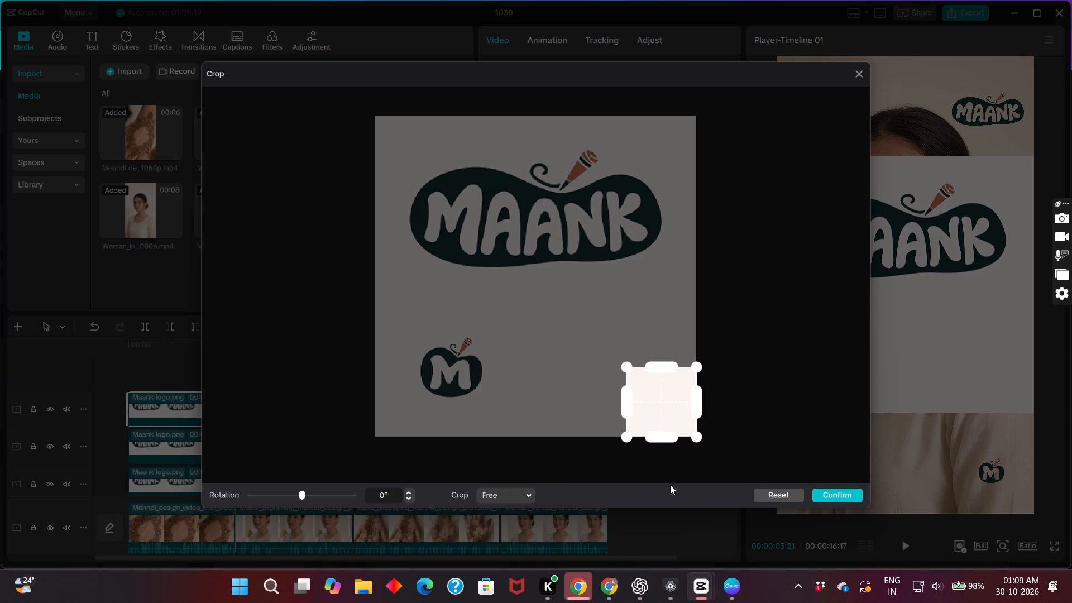
pyautogui.click(835, 497)
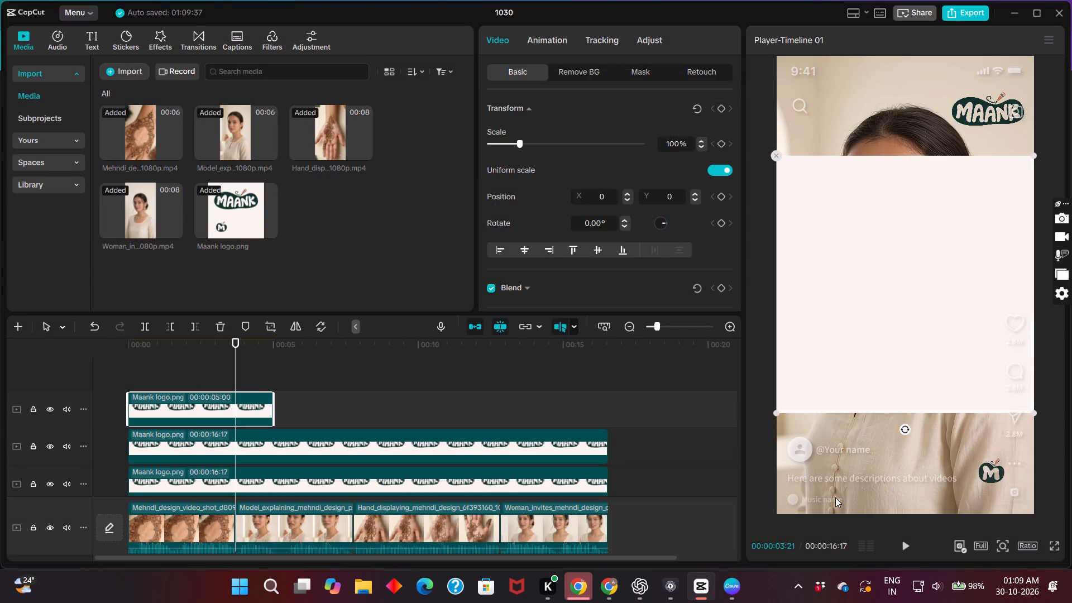
# Scale the blank cream square down to 41% in the video frame.
pyautogui.moveTo(776, 417); pyautogui.dragTo(896, 318)
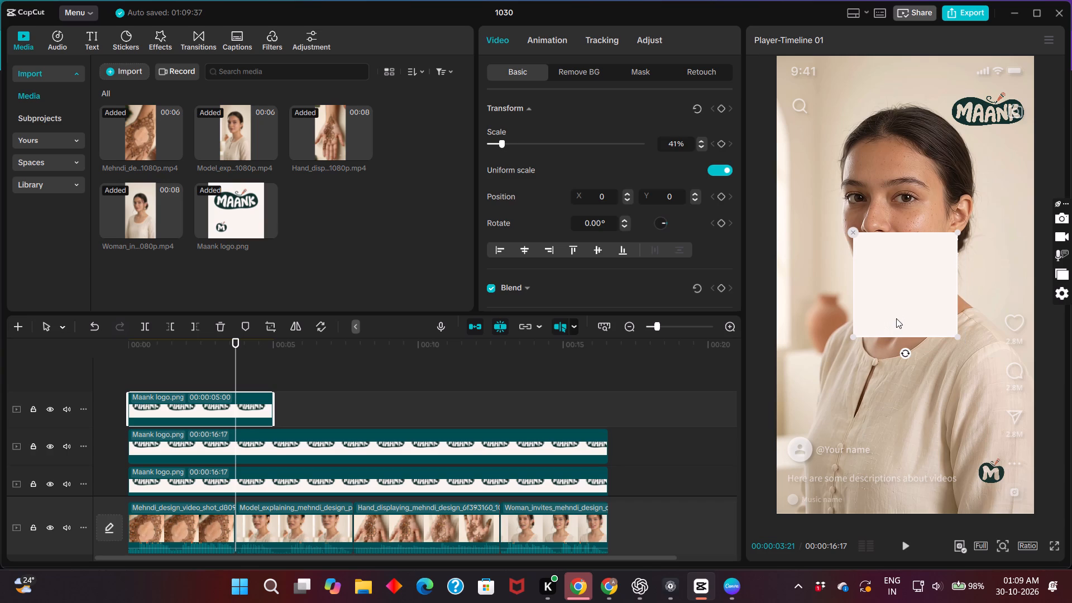
# Examine the cream square layer's basic, adjustment, tracking and animation settings.
pyautogui.scroll(-3, 529, 228)
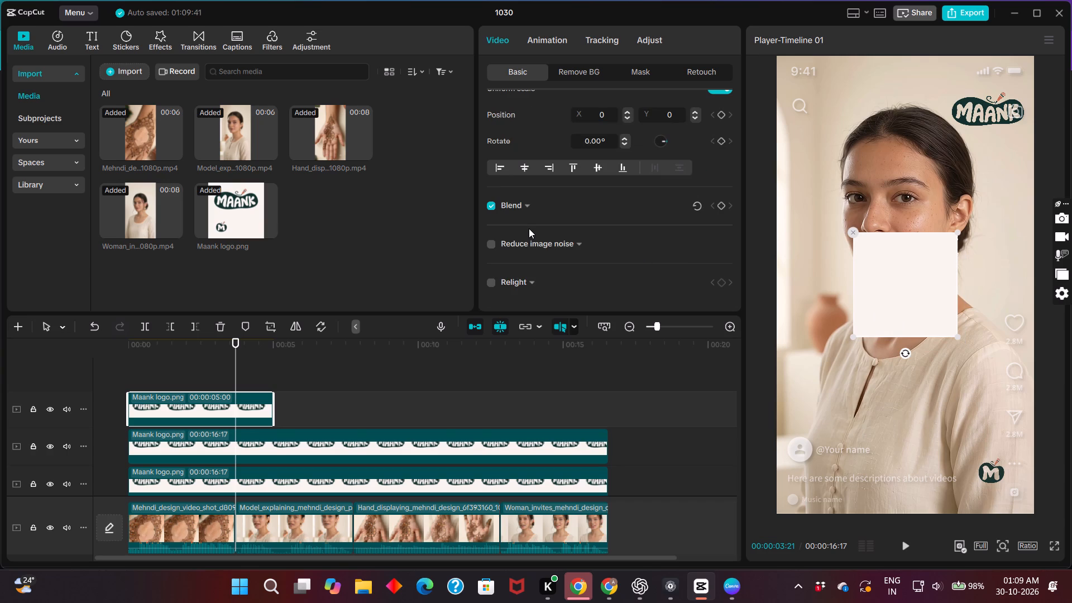
pyautogui.scroll(5, 529, 228)
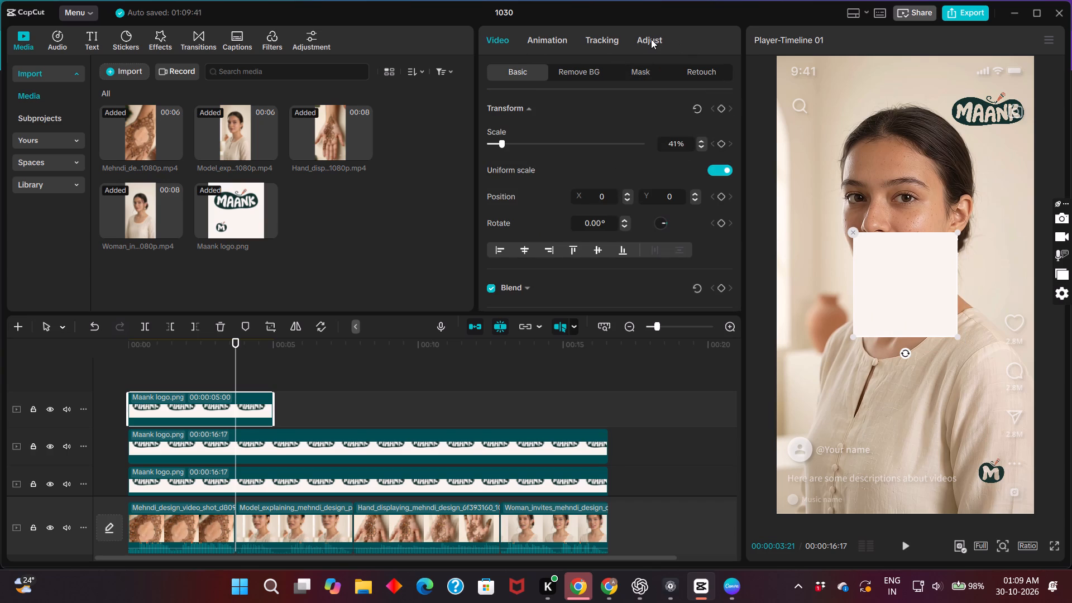
pyautogui.click(651, 39)
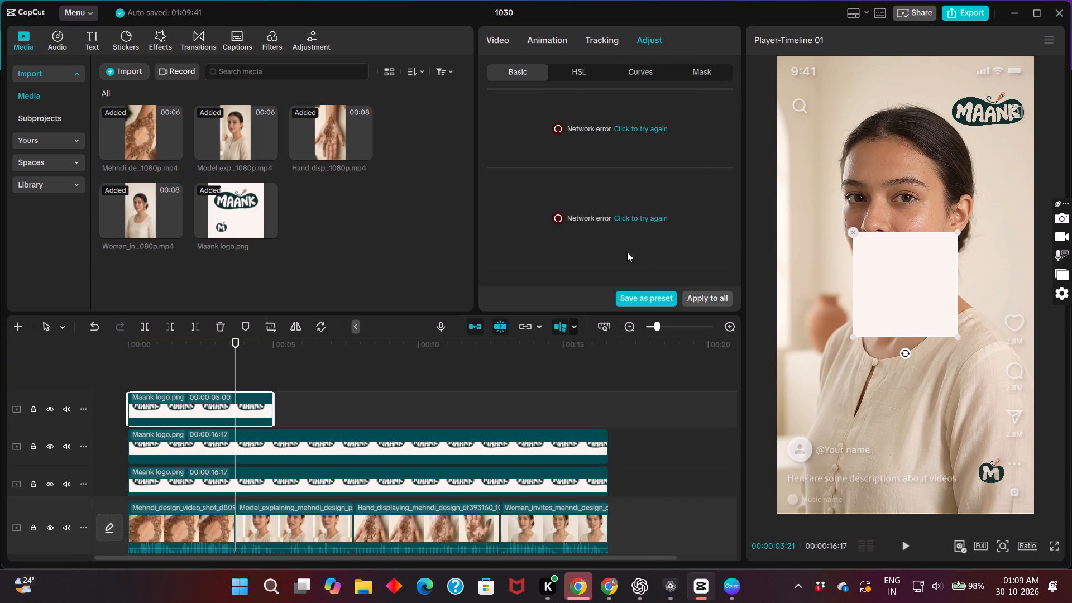
pyautogui.scroll(-1, 627, 252)
pyautogui.click(557, 183)
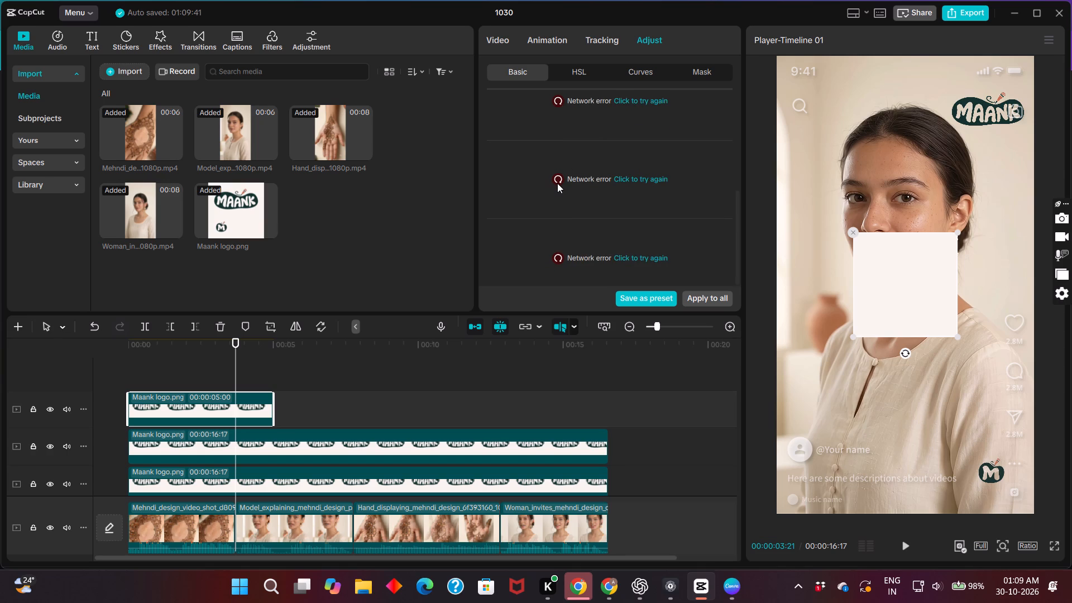
pyautogui.scroll(4, 614, 227)
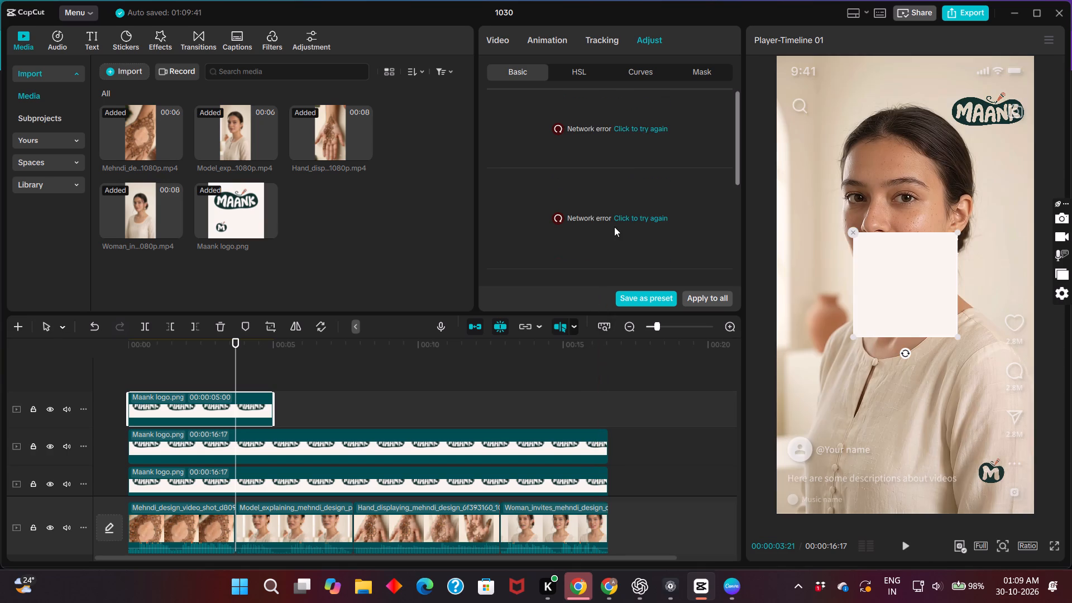
pyautogui.click(608, 35)
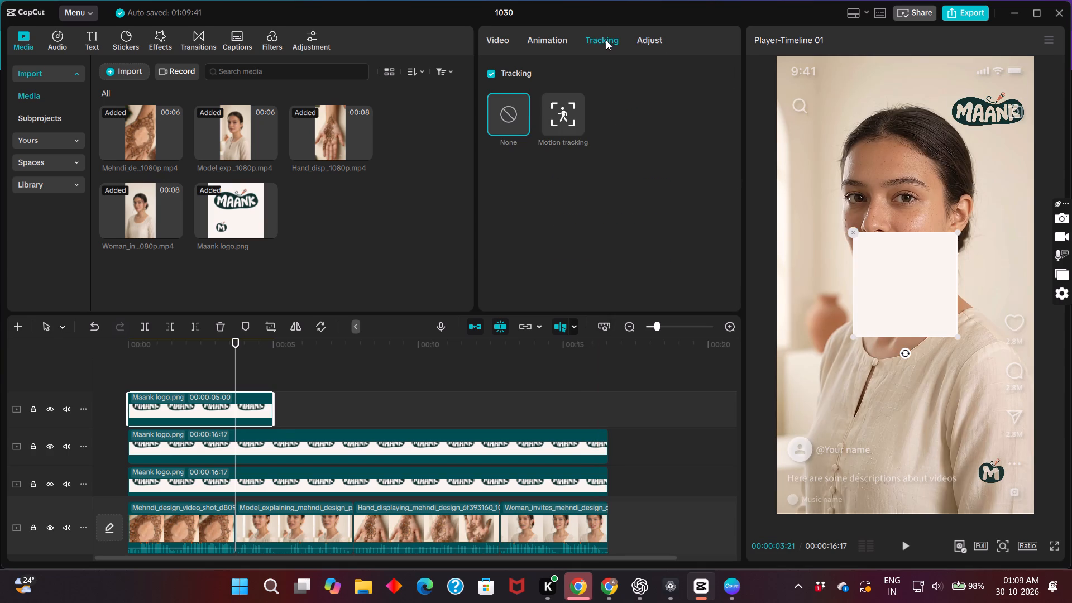
pyautogui.click(559, 44)
pyautogui.click(495, 38)
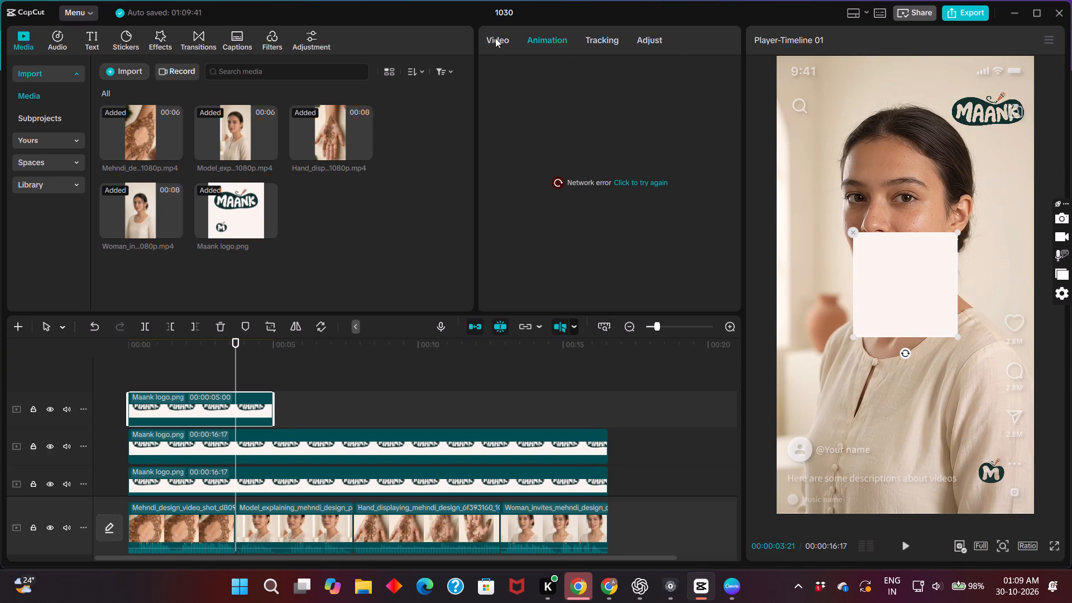
pyautogui.scroll(-5, 684, 219)
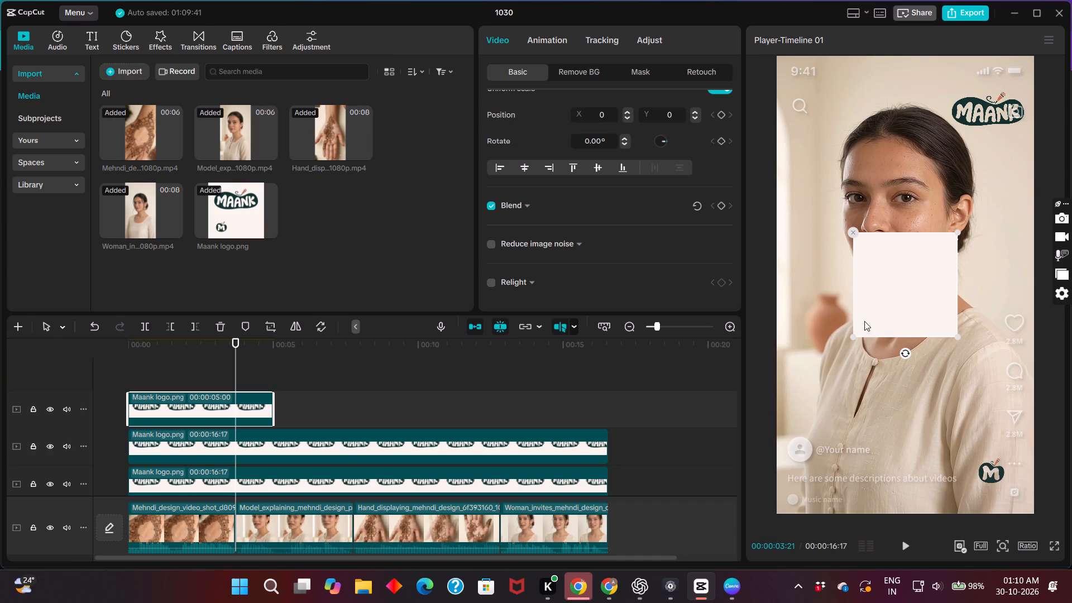
# Shrink the cream square to emblem size and position it over the M emblem at about X 721, Y -1580.
pyautogui.moveTo(852, 336); pyautogui.dragTo(911, 282)
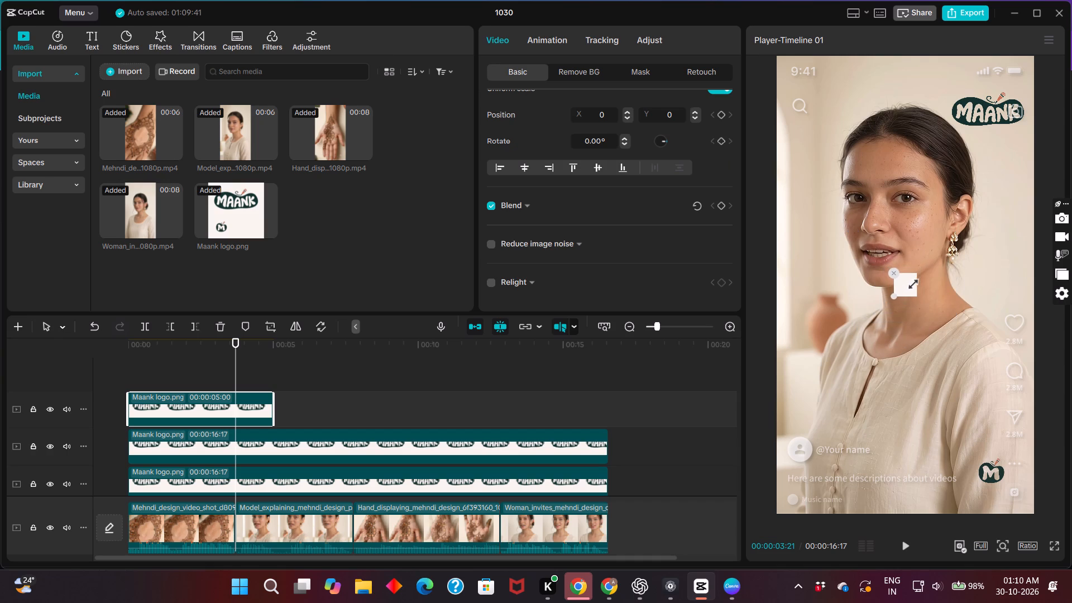
pyautogui.moveTo(911, 282); pyautogui.dragTo(913, 281)
pyautogui.keyDown('ctrl'); pyautogui.scroll(7, 913, 281); pyautogui.keyUp('ctrl')
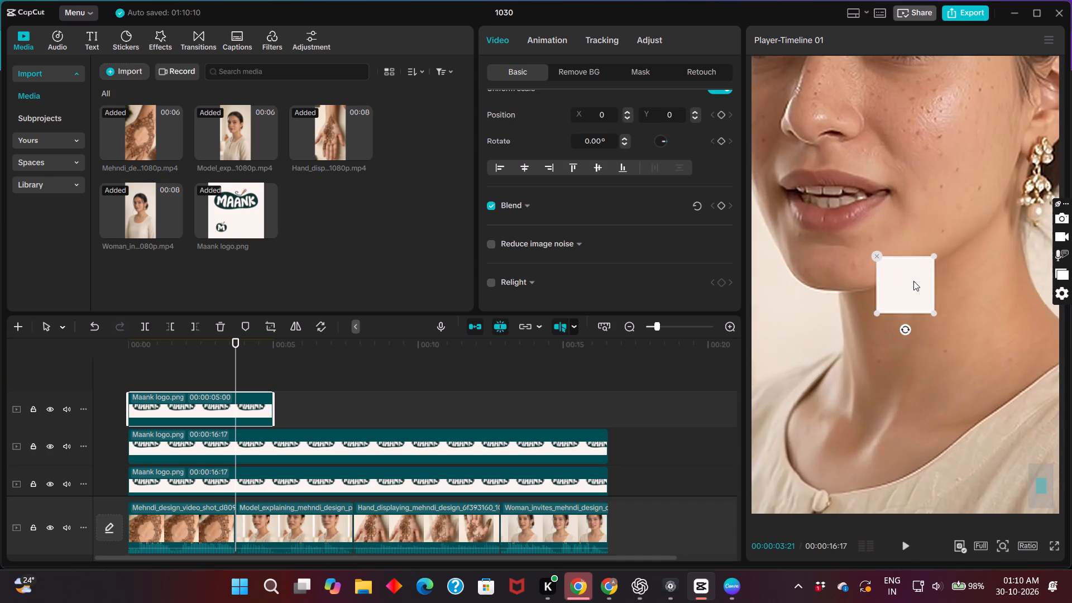
pyautogui.keyDown('ctrl'); pyautogui.scroll(-8, 913, 281); pyautogui.keyUp('ctrl')
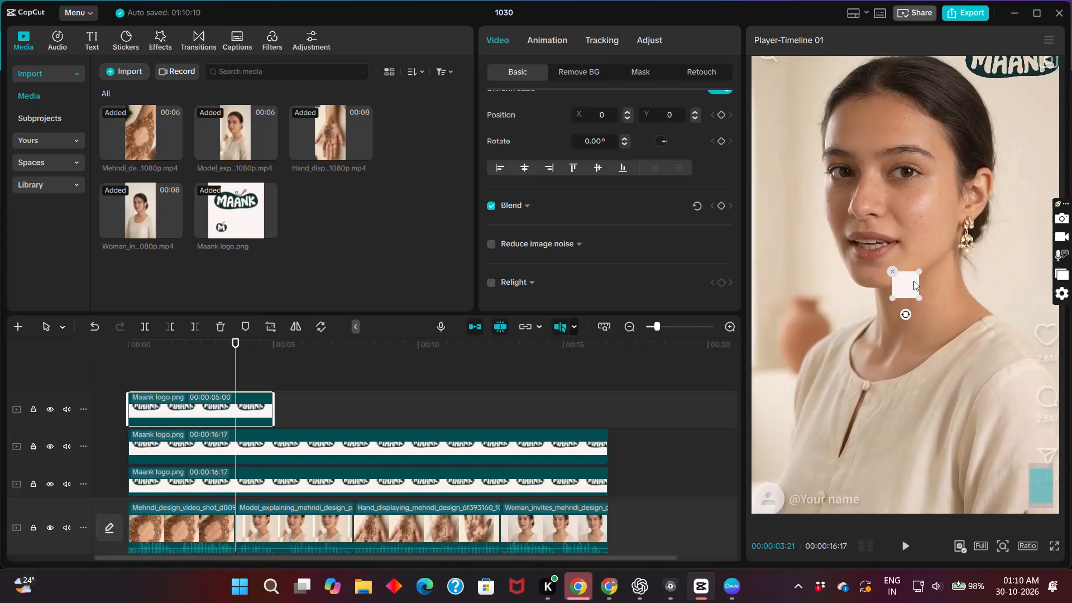
pyautogui.moveTo(908, 283); pyautogui.dragTo(979, 421)
pyautogui.scroll(-1, 979, 421)
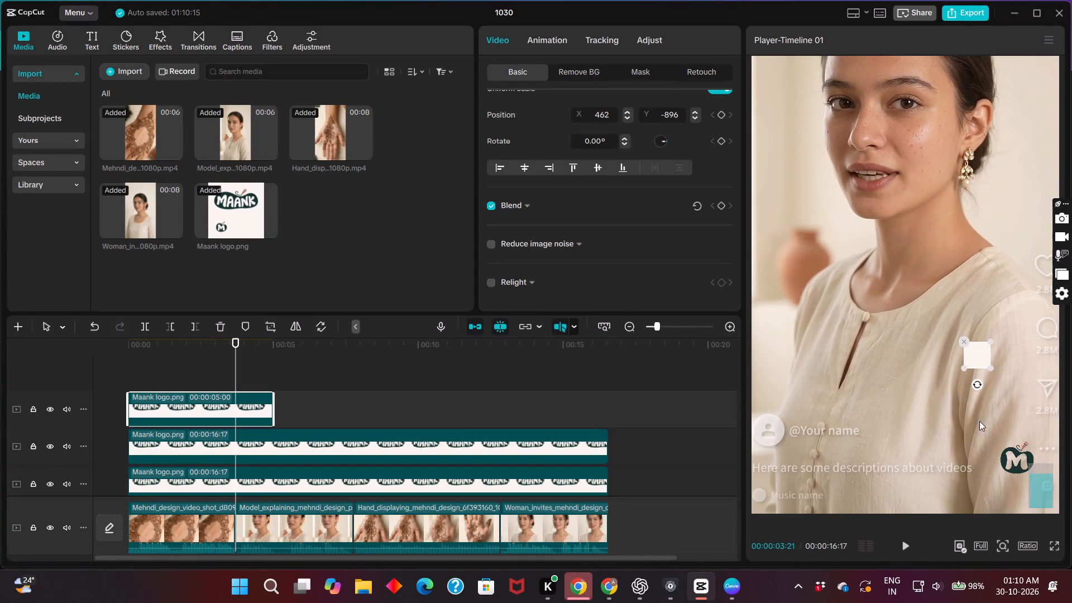
pyautogui.scroll(-1, 979, 421)
pyautogui.moveTo(973, 345); pyautogui.dragTo(1011, 447)
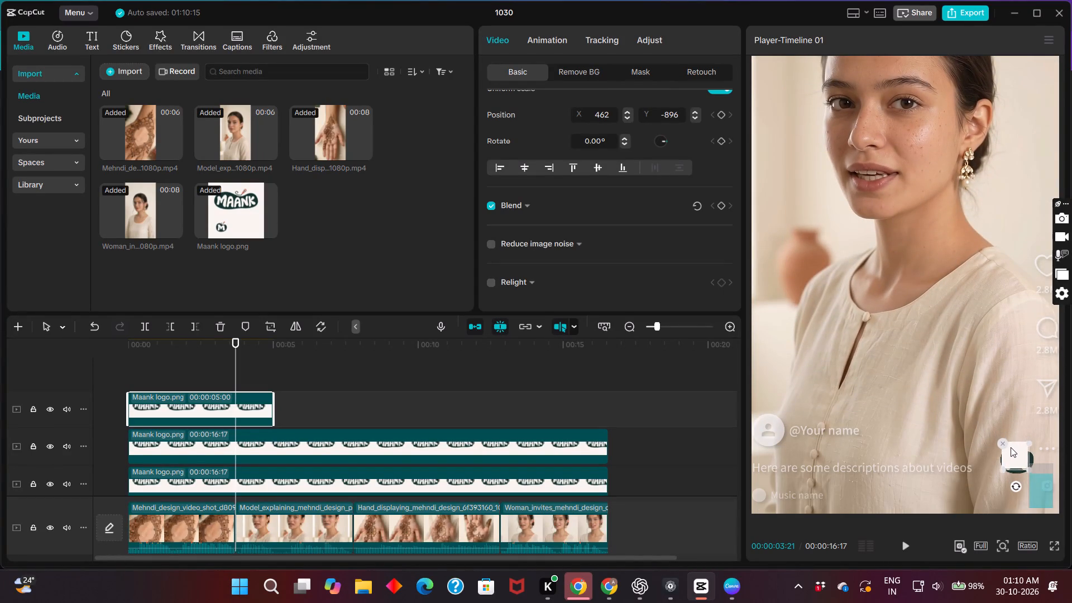
pyautogui.moveTo(1011, 447); pyautogui.dragTo(1012, 449)
pyautogui.moveTo(1012, 449); pyautogui.dragTo(1012, 451)
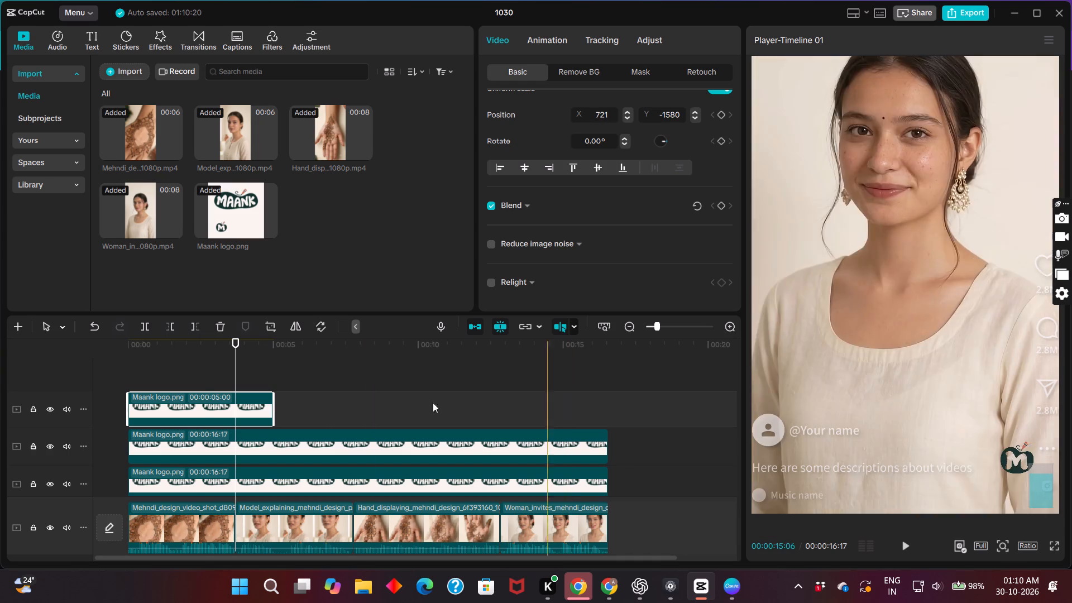
# Reorder the layers so the cream patch sits directly above the main video track, beneath both logo layers.
pyautogui.moveTo(204, 416); pyautogui.dragTo(205, 492)
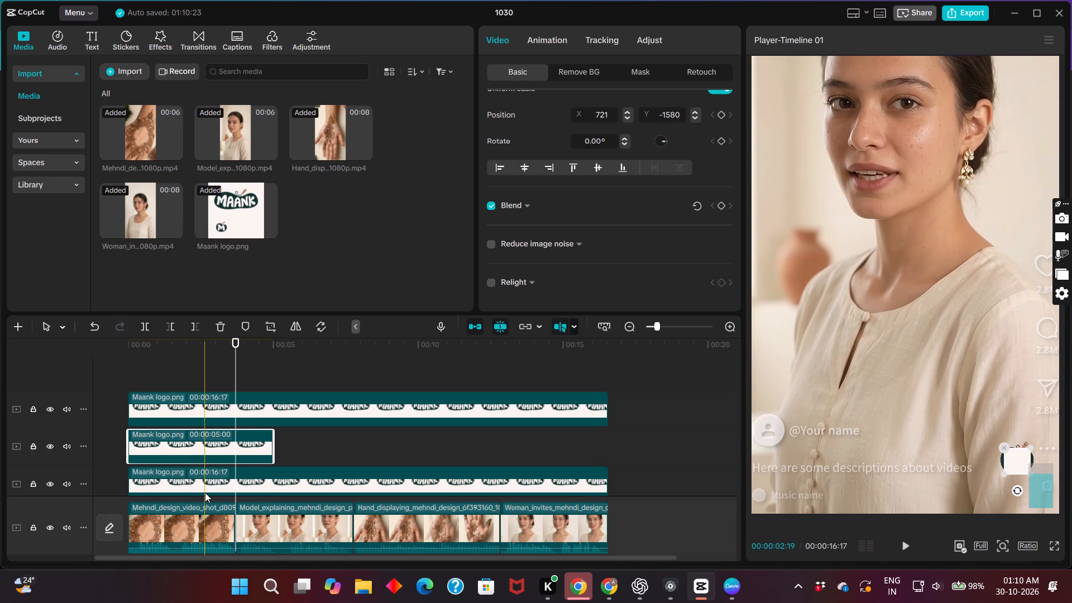
pyautogui.moveTo(193, 447); pyautogui.dragTo(200, 509)
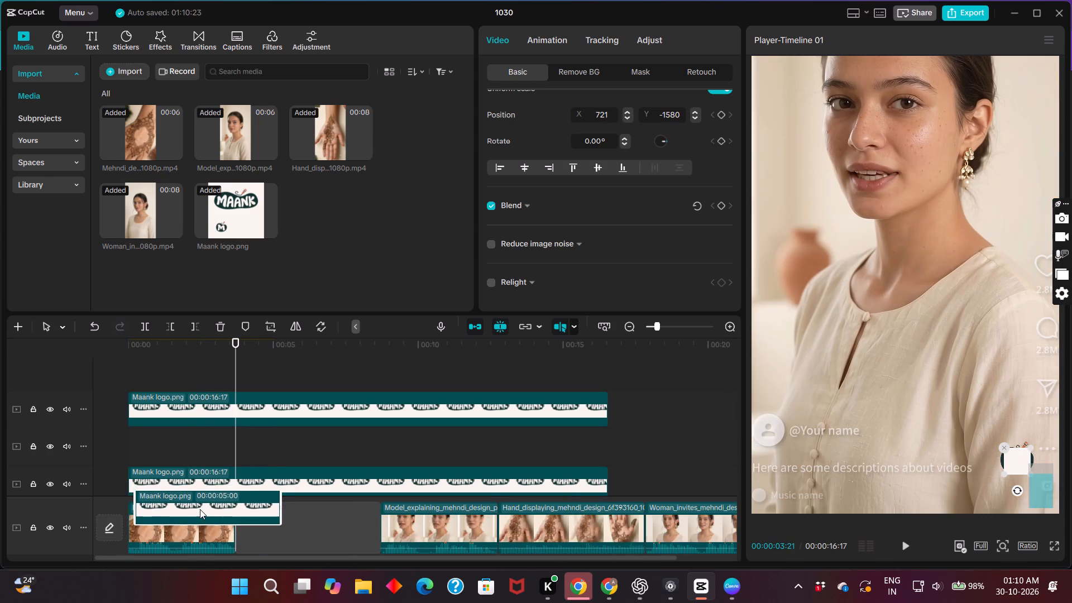
pyautogui.moveTo(200, 509); pyautogui.dragTo(195, 506)
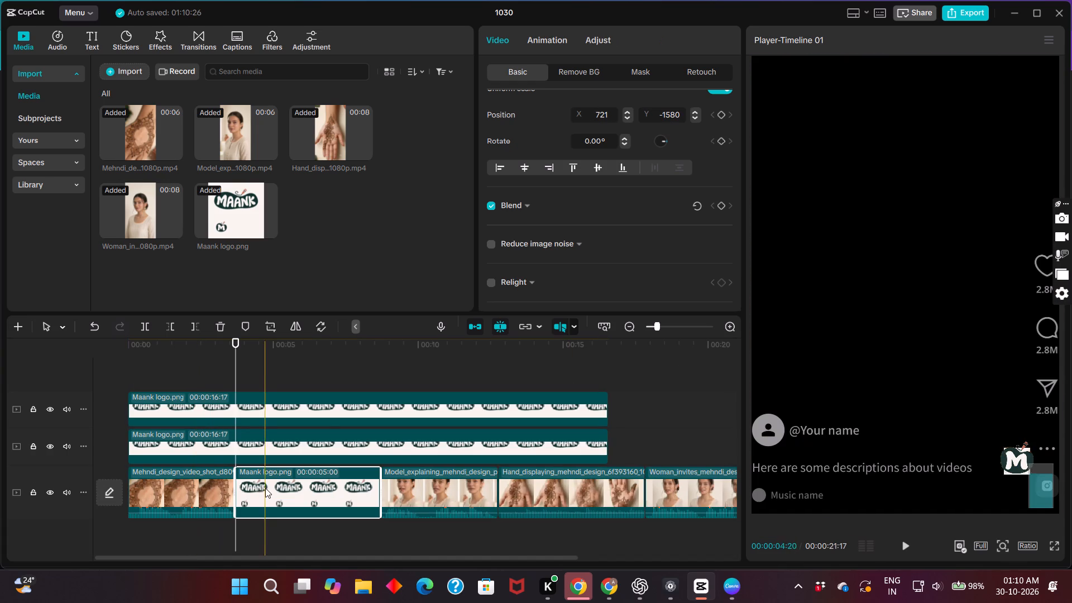
pyautogui.moveTo(266, 488); pyautogui.dragTo(151, 463)
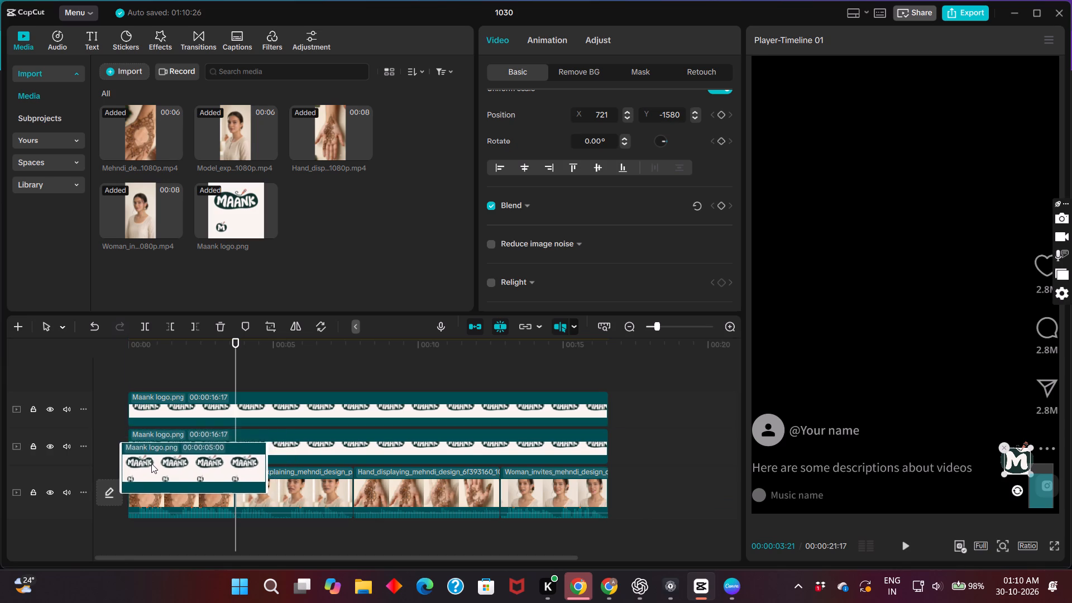
pyautogui.moveTo(151, 463); pyautogui.dragTo(162, 447)
pyautogui.moveTo(272, 476); pyautogui.dragTo(266, 424)
pyautogui.scroll(-1, 270, 462)
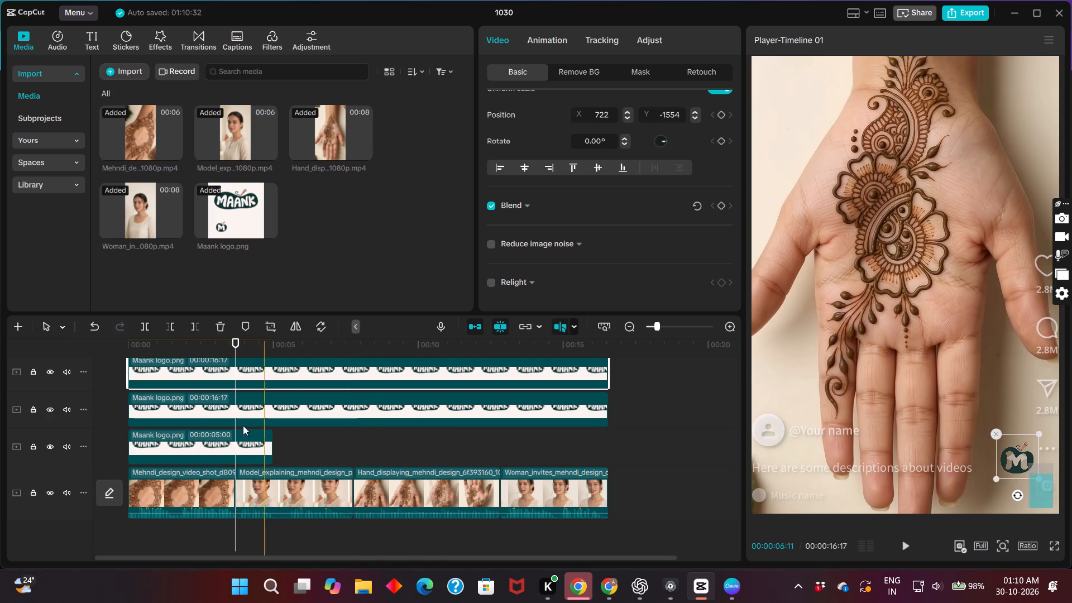
# Extend the cream patch layer to a duration of 00:00:16:17, ending with the main video track.
pyautogui.click(228, 435)
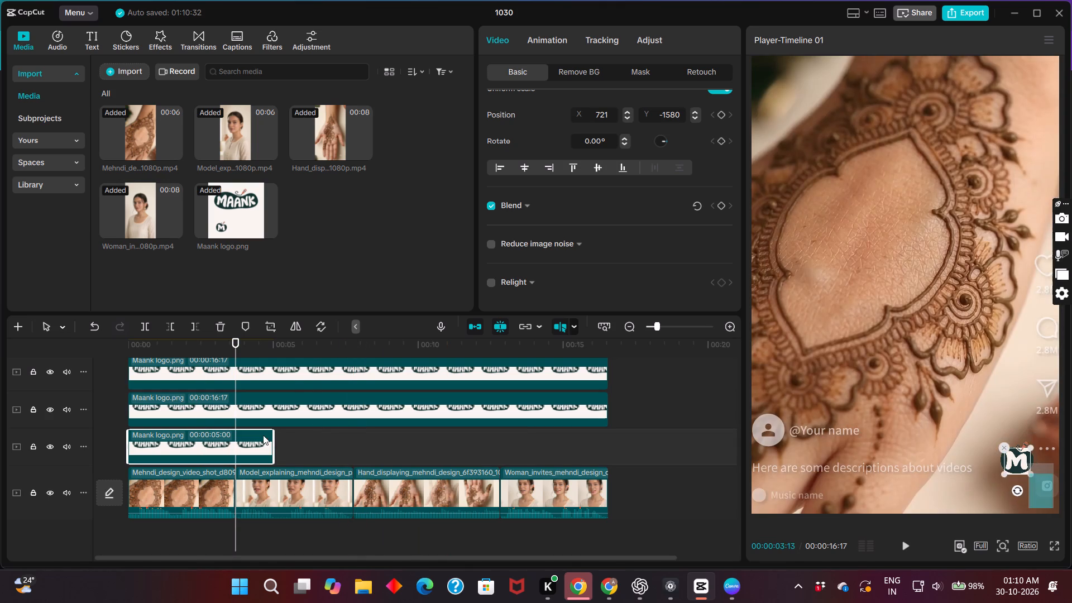
pyautogui.moveTo(274, 445); pyautogui.dragTo(592, 440)
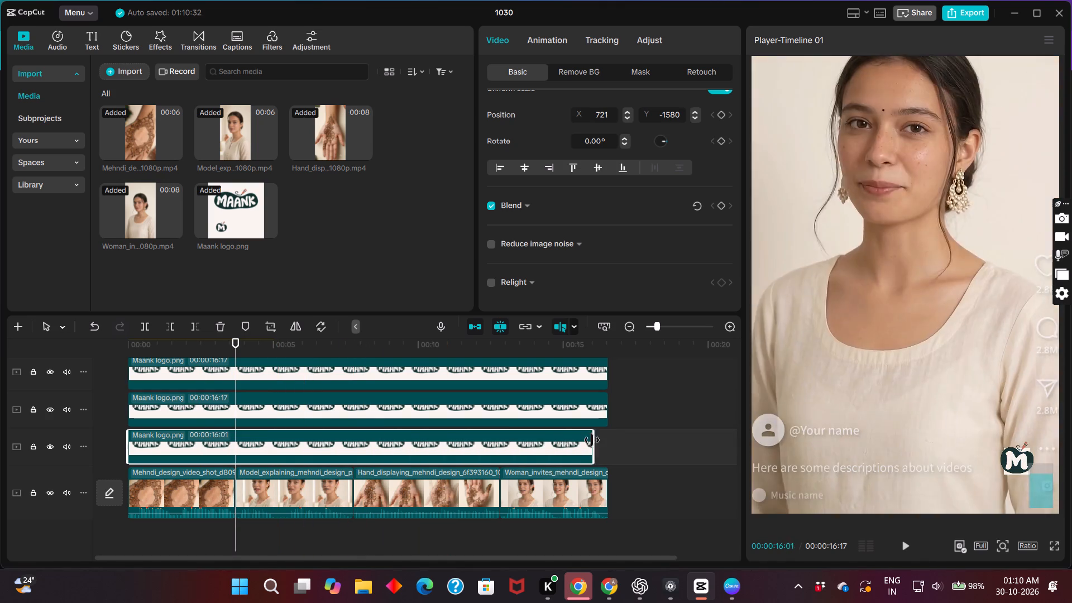
pyautogui.moveTo(592, 440); pyautogui.dragTo(609, 439)
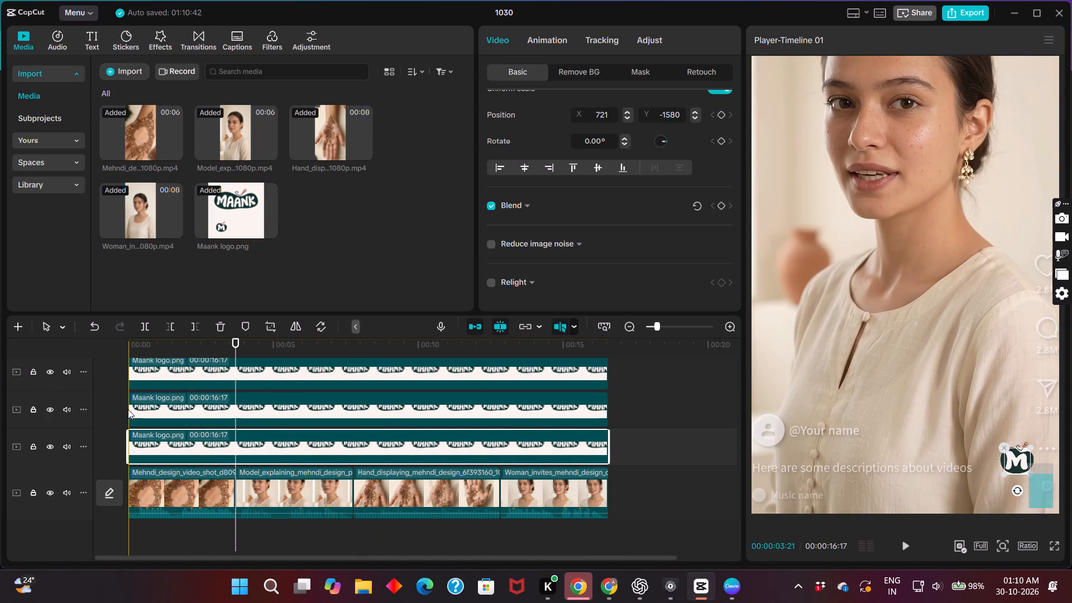
# Play the reel from the start to check the M emblem with the cream patch behind it.
pyautogui.click(130, 411)
pyautogui.click(122, 409)
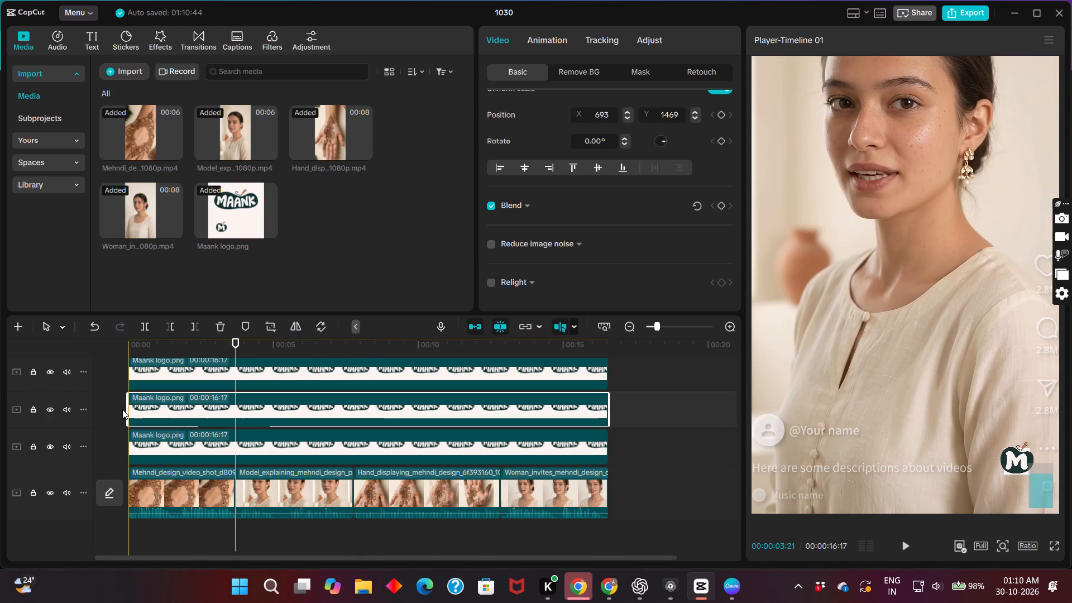
pyautogui.keyDown('ctrl'); pyautogui.scroll(-1, 796, 310); pyautogui.keyUp('ctrl')
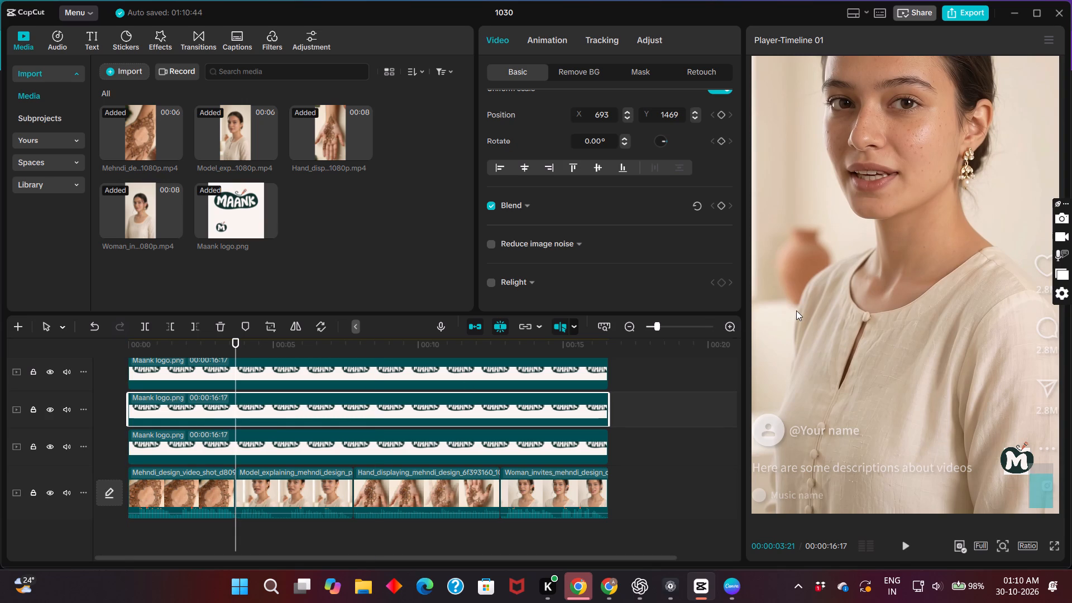
pyautogui.keyDown('ctrl'); pyautogui.scroll(-2, 796, 310); pyautogui.keyUp('ctrl')
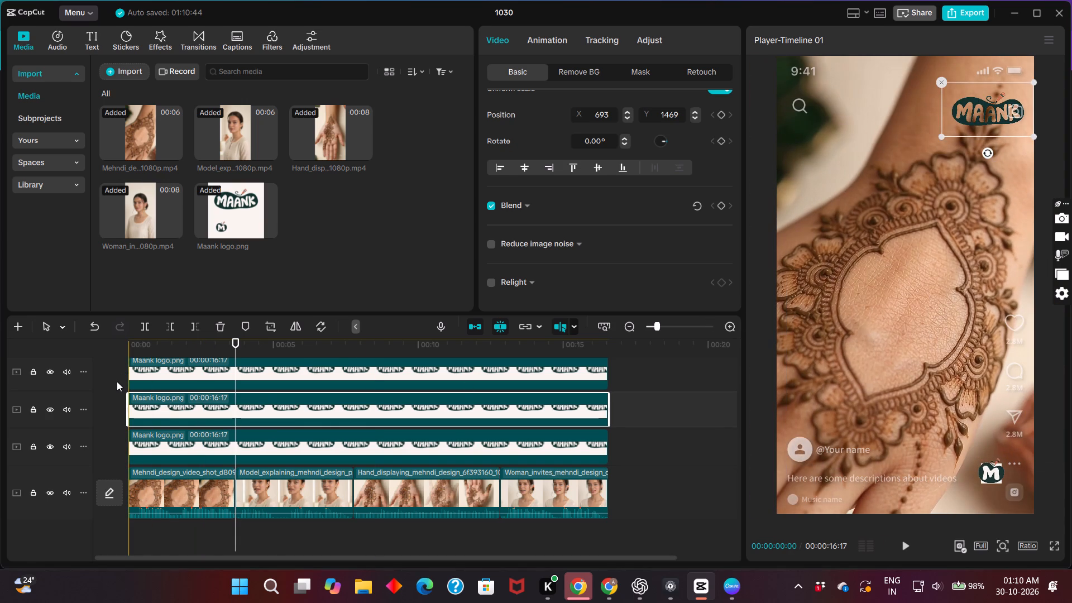
pyautogui.click(117, 381)
pyautogui.press('space')
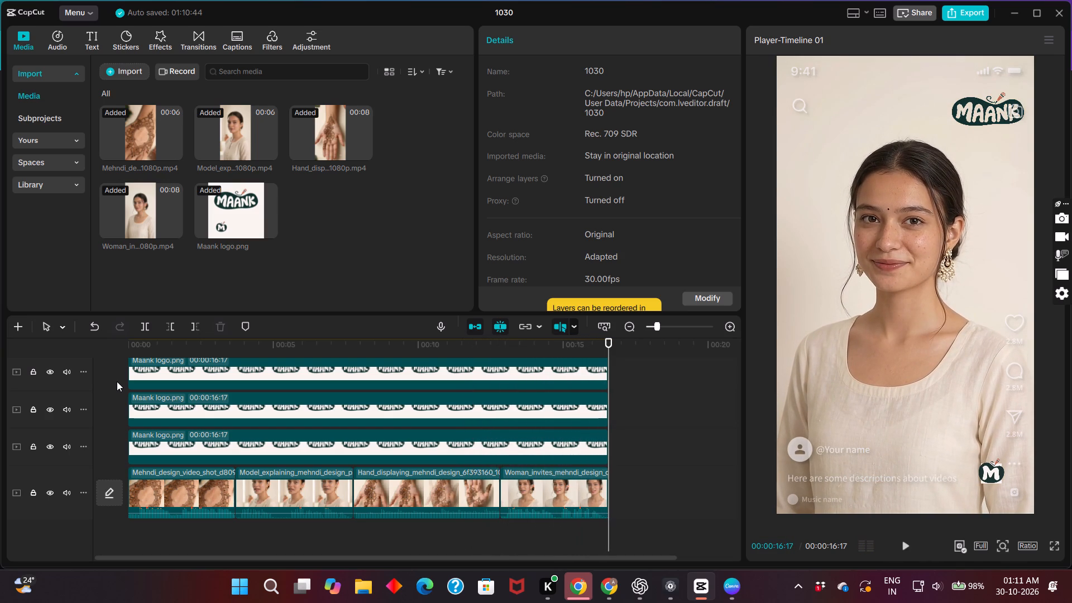
# Switch to the MAANK logo design in Canva and deselect its background.
pyautogui.scroll(-2, 117, 381)
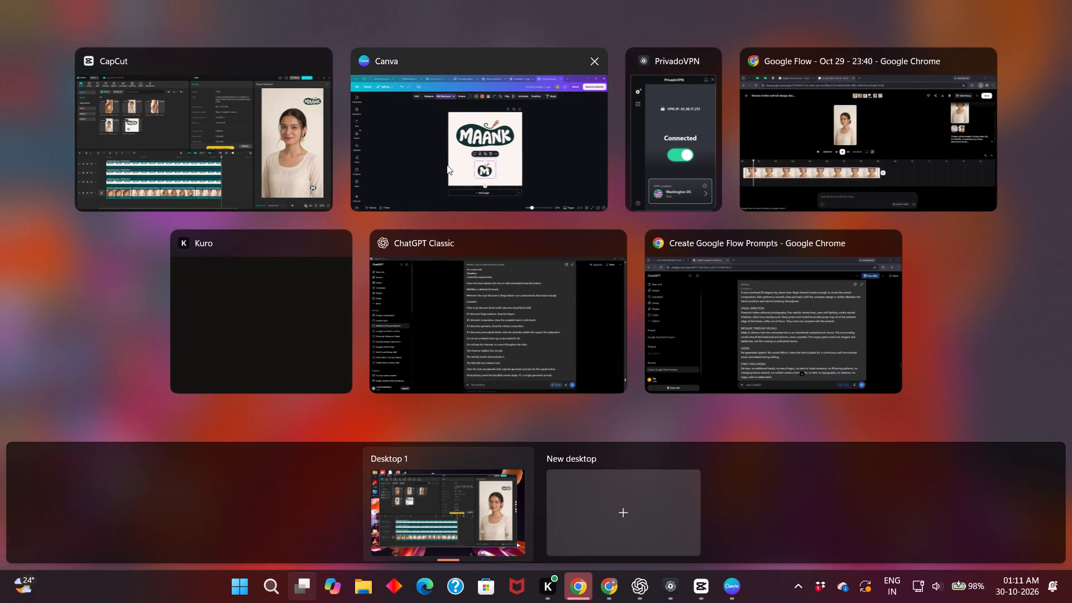
pyautogui.click(461, 164)
pyautogui.click(497, 179)
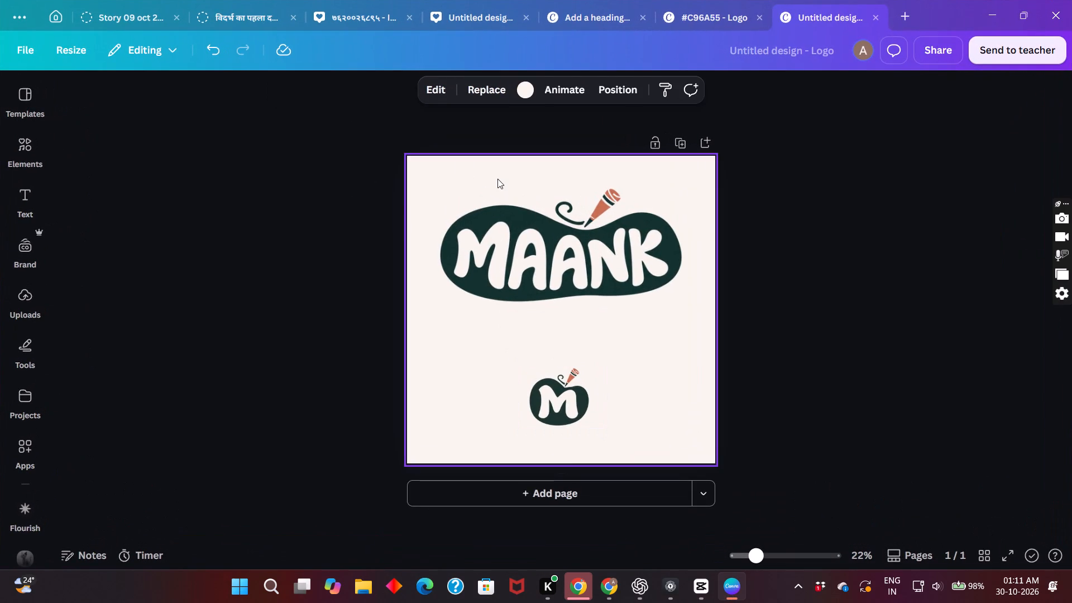
pyautogui.doubleClick(497, 179)
pyautogui.click(486, 363)
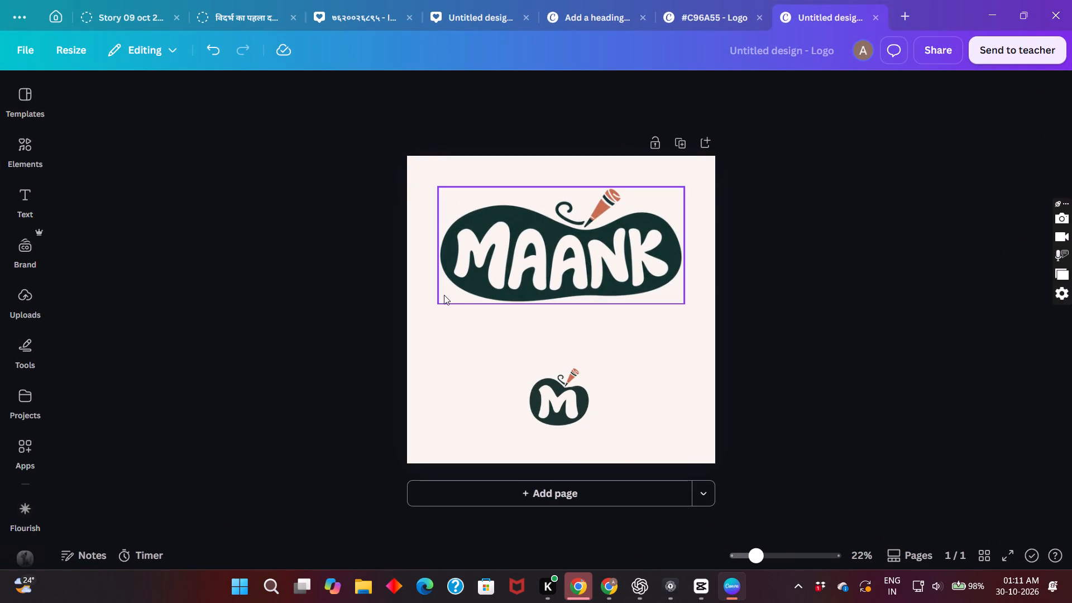
# Add a square shape to the logo design and fill it with the design's light orange cream colour.
pyautogui.click(28, 343)
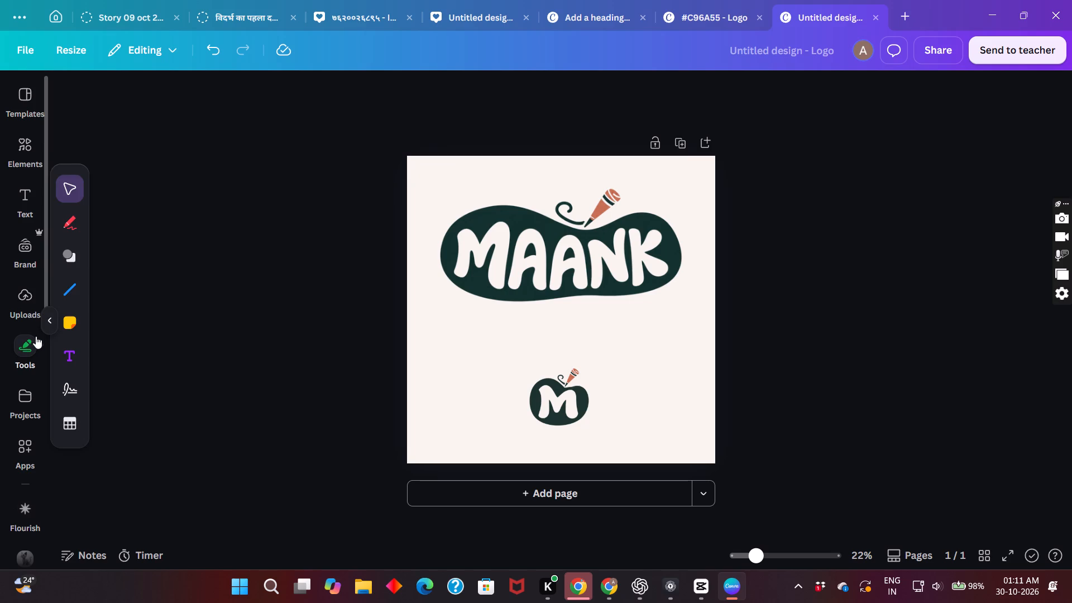
pyautogui.click(74, 259)
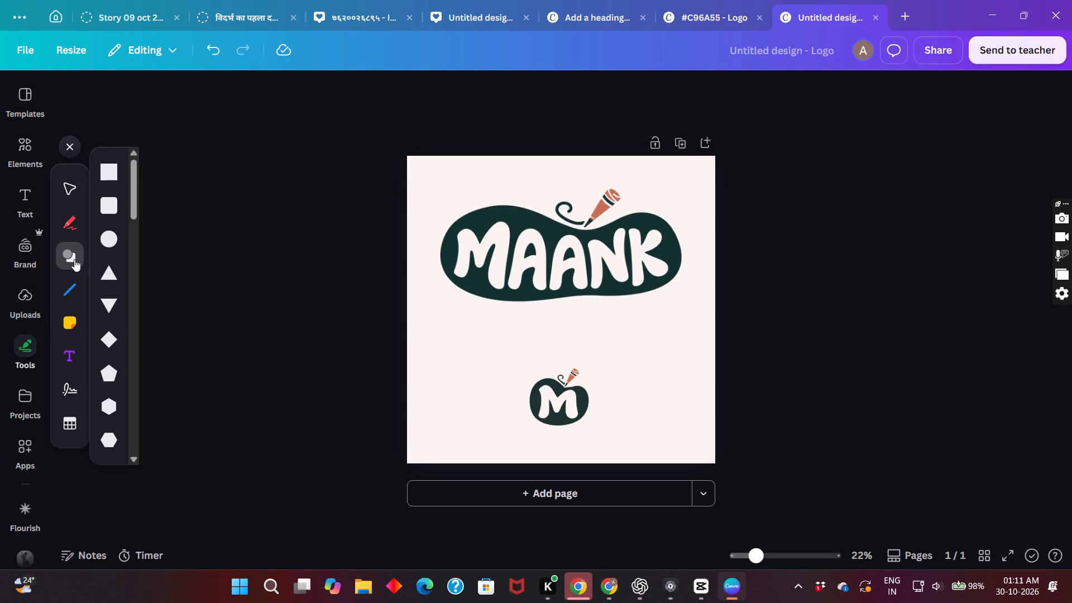
pyautogui.click(105, 169)
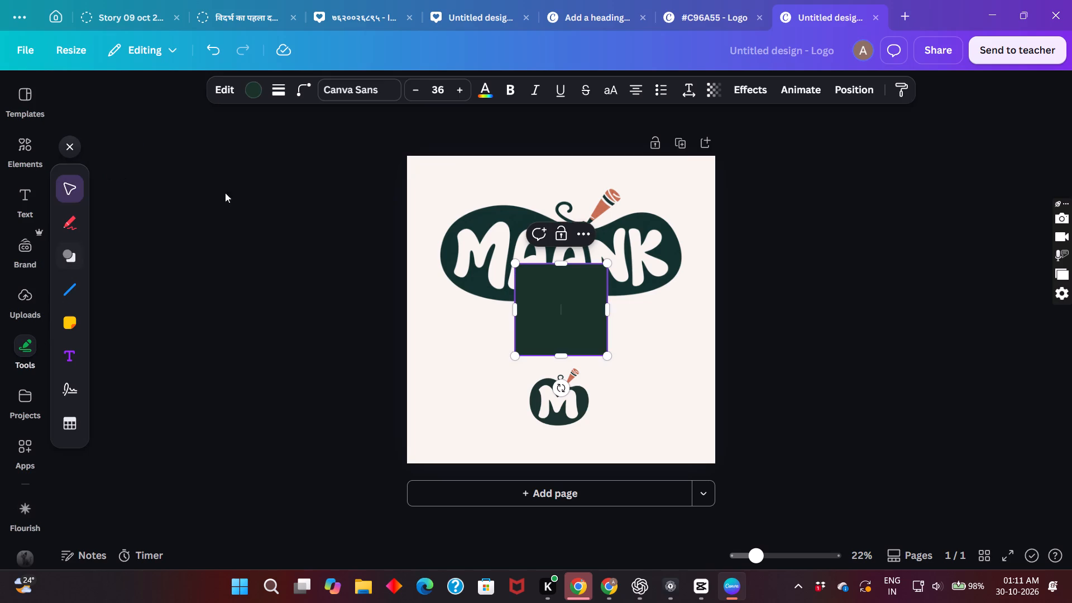
pyautogui.click(256, 87)
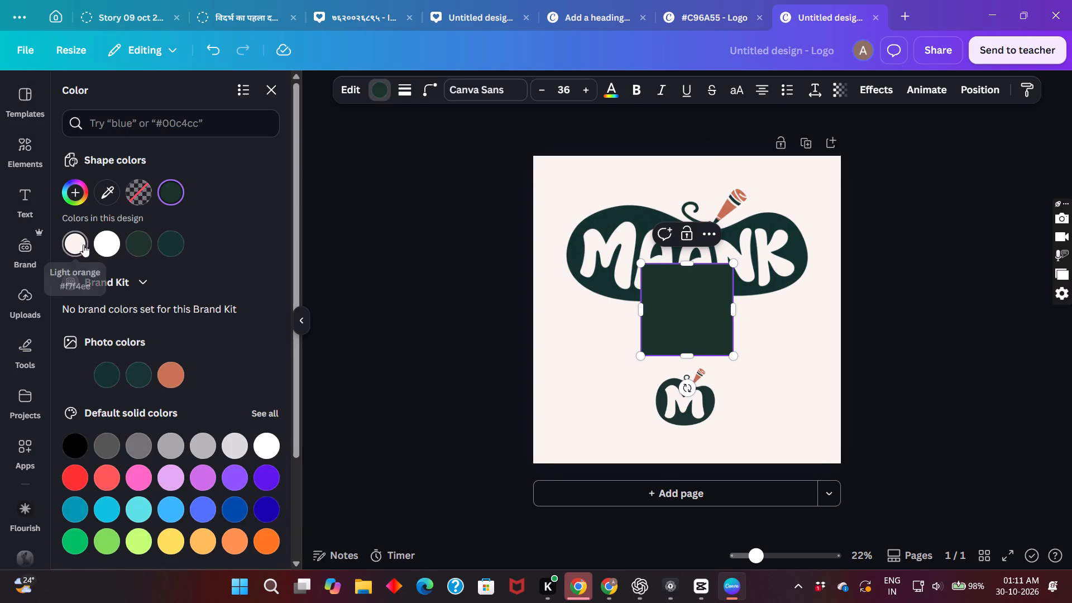
pyautogui.click(71, 247)
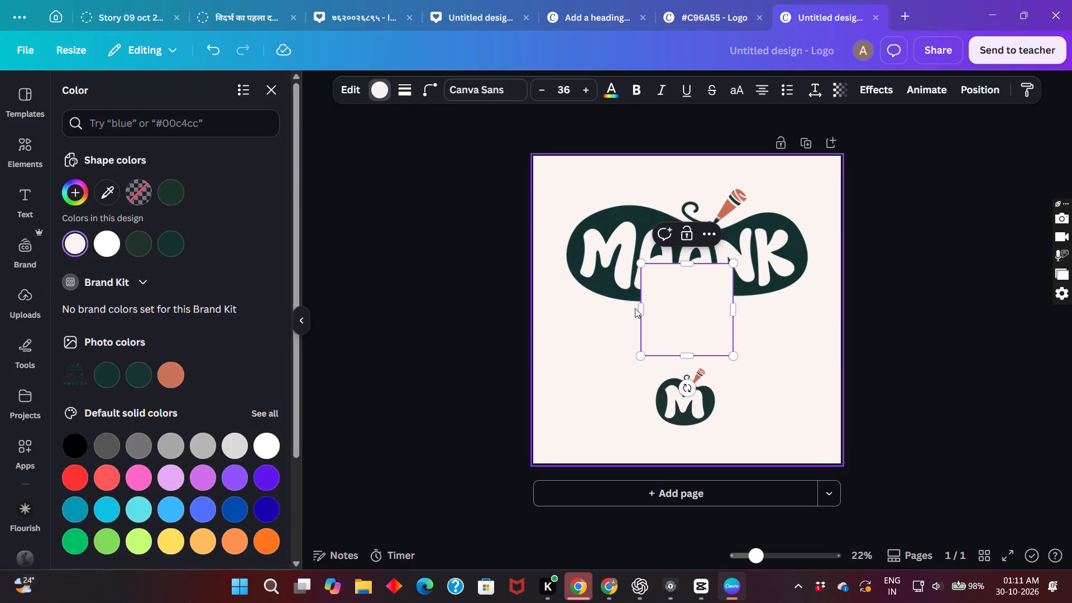
# Stretch and move the cream shape to cover the whole MAANK wordmark, about 1585 by 760 px.
pyautogui.moveTo(655, 311); pyautogui.dragTo(644, 311)
pyautogui.moveTo(644, 311); pyautogui.dragTo(570, 286)
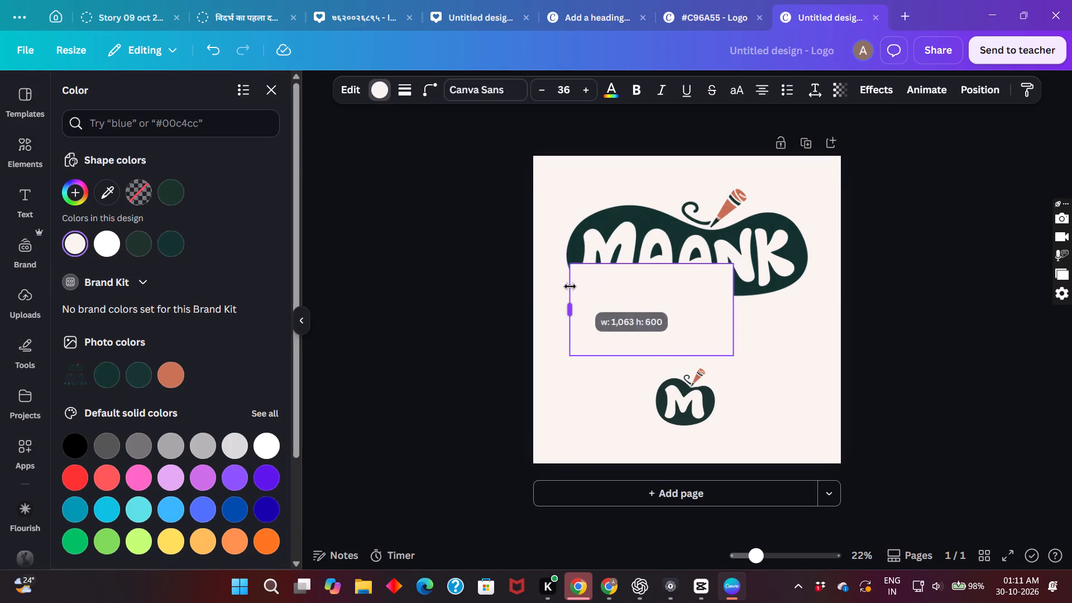
pyautogui.moveTo(570, 286); pyautogui.dragTo(569, 286)
pyautogui.moveTo(733, 310); pyautogui.dragTo(738, 310)
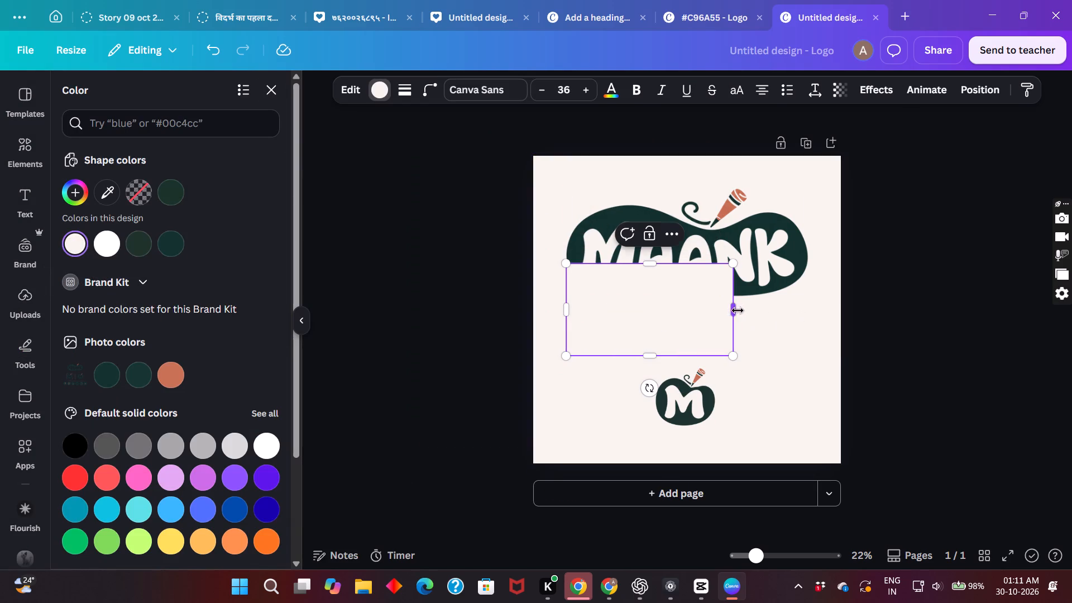
pyautogui.moveTo(738, 310); pyautogui.dragTo(808, 315)
pyautogui.moveTo(733, 316); pyautogui.dragTo(732, 264)
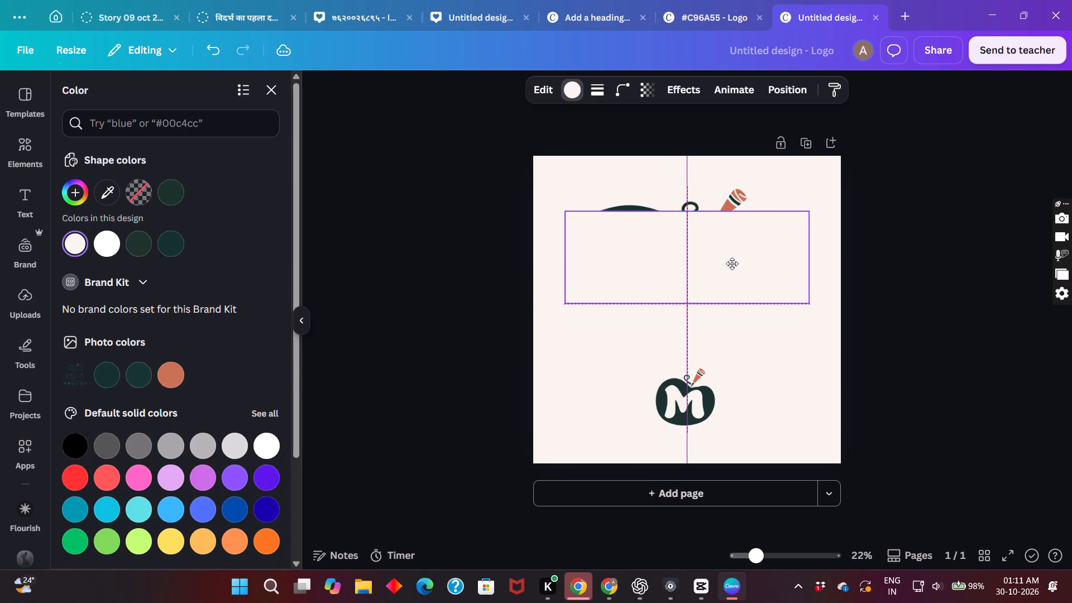
pyautogui.moveTo(732, 264); pyautogui.dragTo(732, 264)
pyautogui.moveTo(695, 209); pyautogui.dragTo(695, 242)
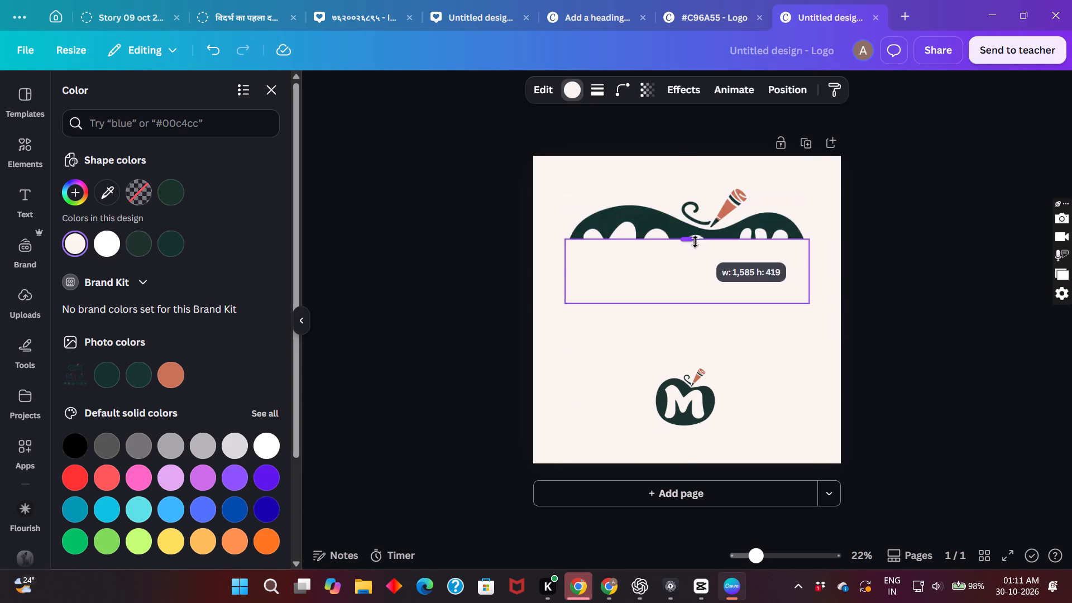
pyautogui.moveTo(695, 242); pyautogui.dragTo(702, 184)
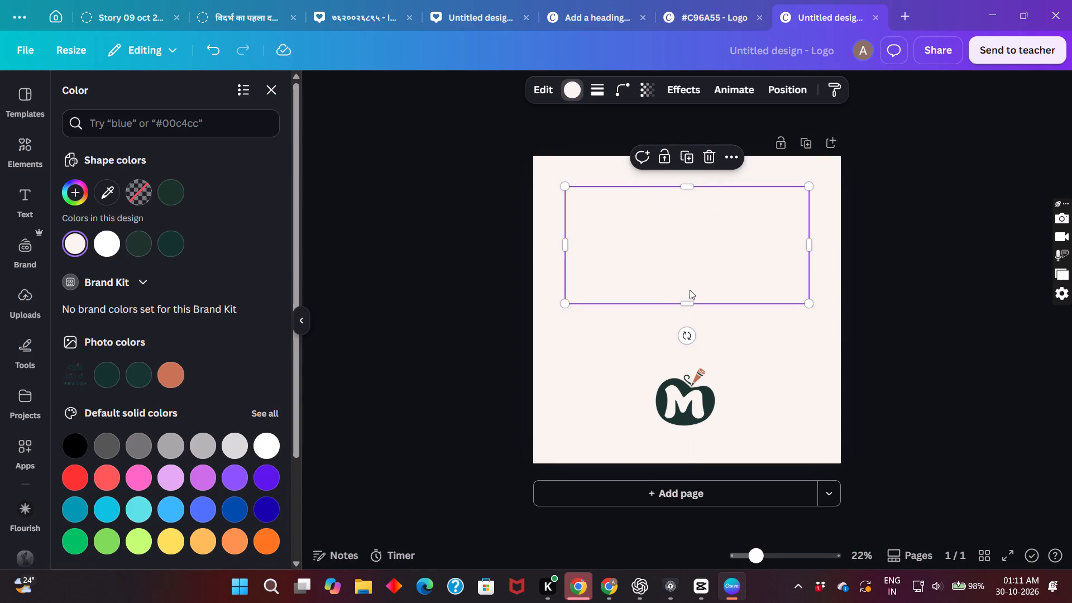
# Send the cream rectangle backward so it sits behind the MAANK wordmark.
pyautogui.click(776, 93)
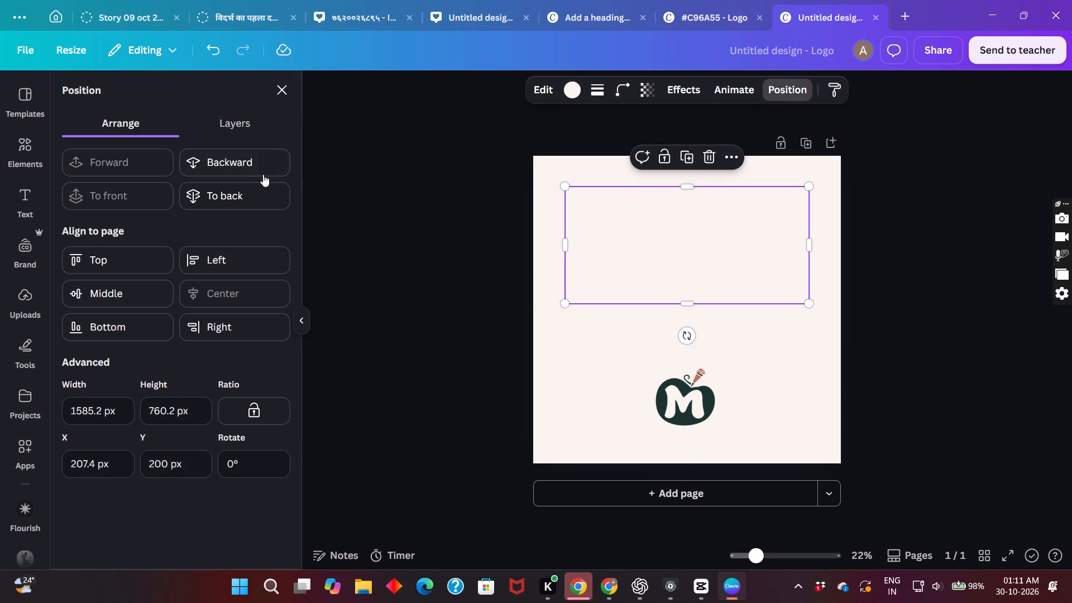
pyautogui.click(258, 171)
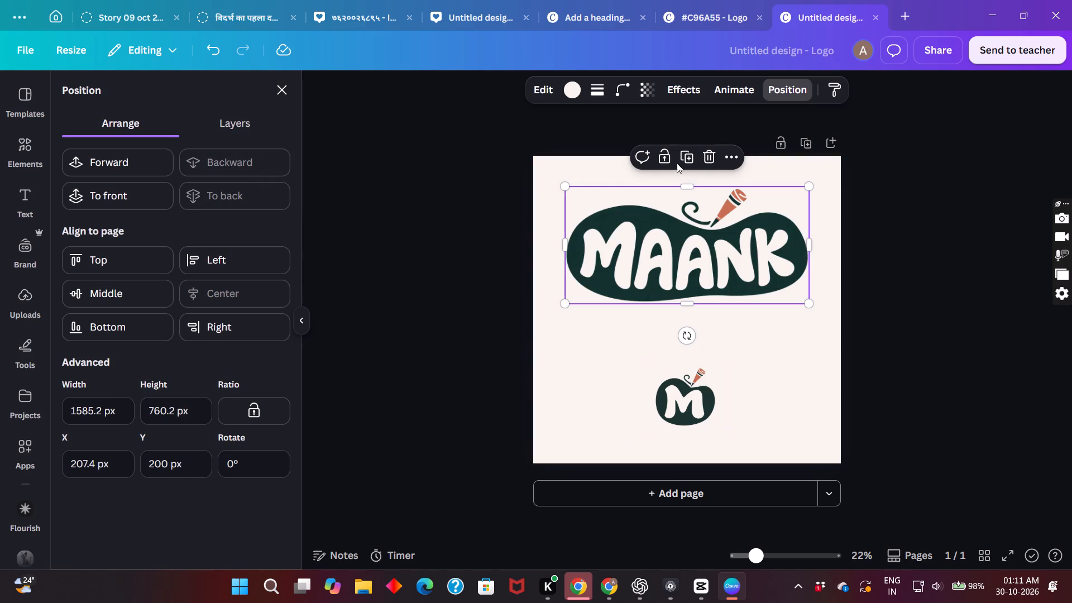
# Duplicate the cream rectangle and move the copy down over the small M emblem.
pyautogui.click(681, 160)
pyautogui.moveTo(700, 249); pyautogui.dragTo(697, 426)
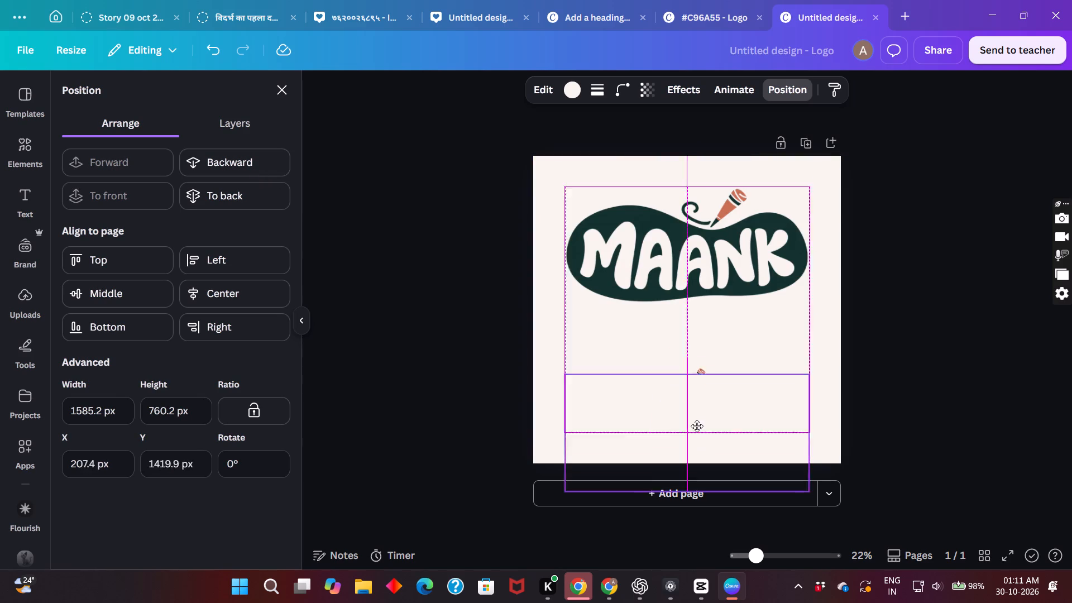
pyautogui.moveTo(697, 426); pyautogui.dragTo(698, 401)
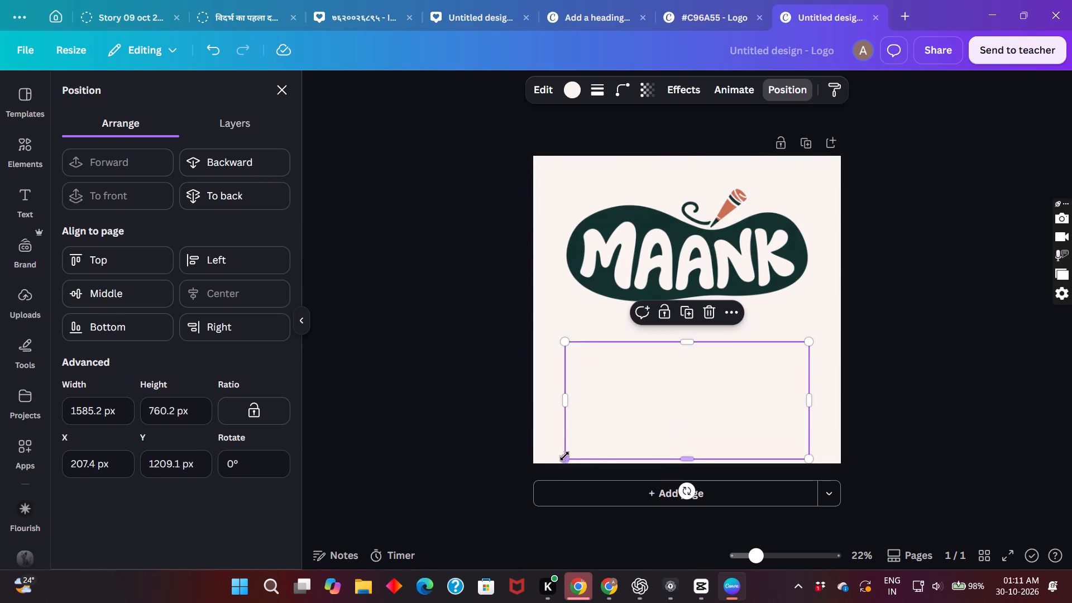
# Shrink and reposition the copied cream rectangle around the M emblem, to about 370 by 423 px.
pyautogui.moveTo(569, 399); pyautogui.dragTo(667, 398)
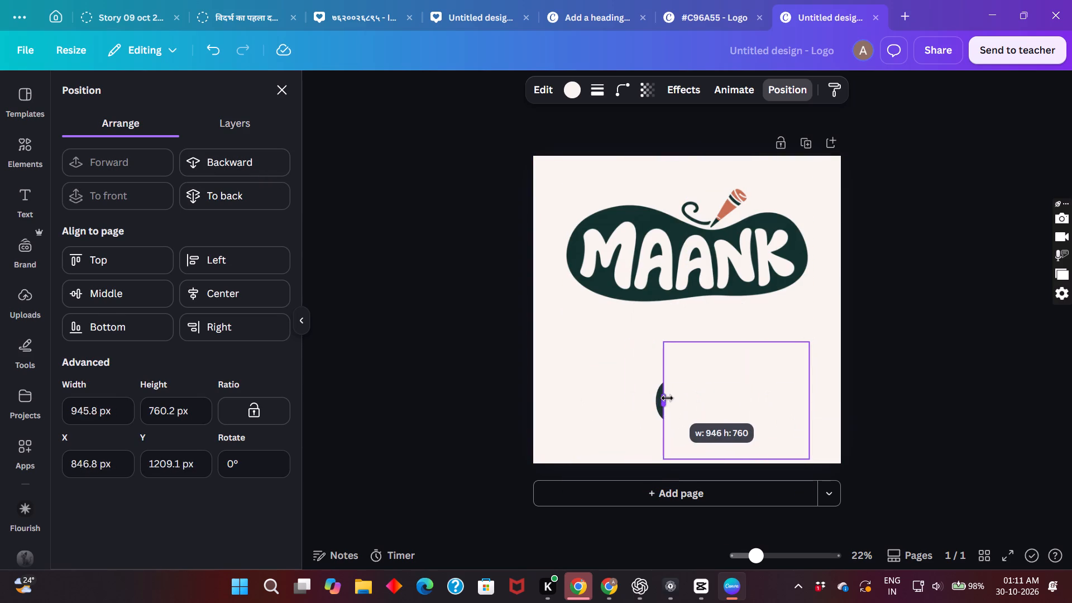
pyautogui.moveTo(667, 398); pyautogui.dragTo(659, 399)
pyautogui.moveTo(811, 402); pyautogui.dragTo(714, 424)
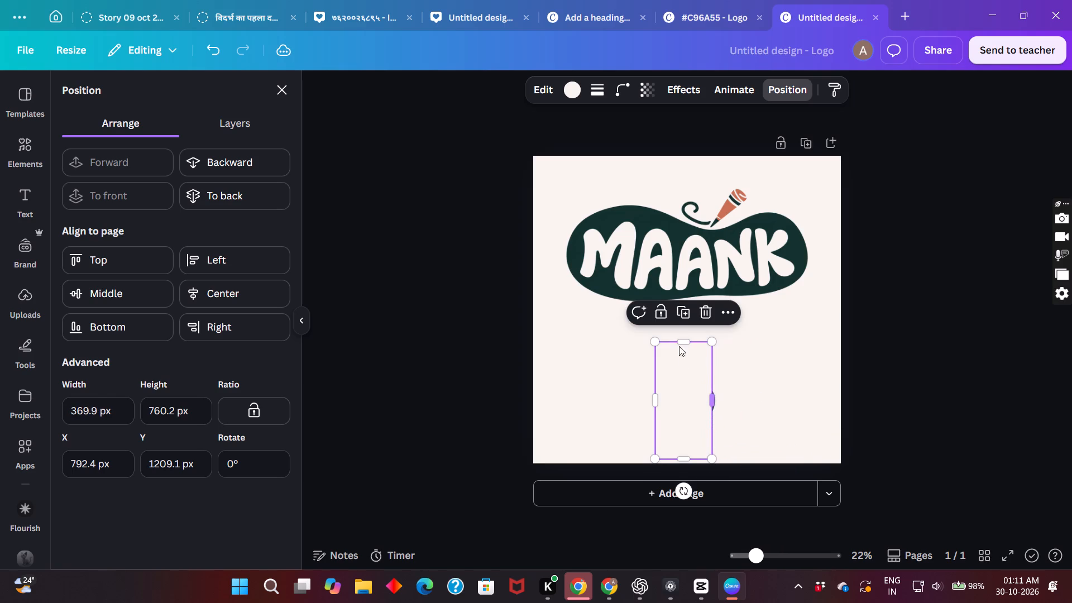
pyautogui.moveTo(683, 352); pyautogui.dragTo(681, 346)
pyautogui.click(681, 346)
pyautogui.moveTo(676, 369); pyautogui.dragTo(682, 369)
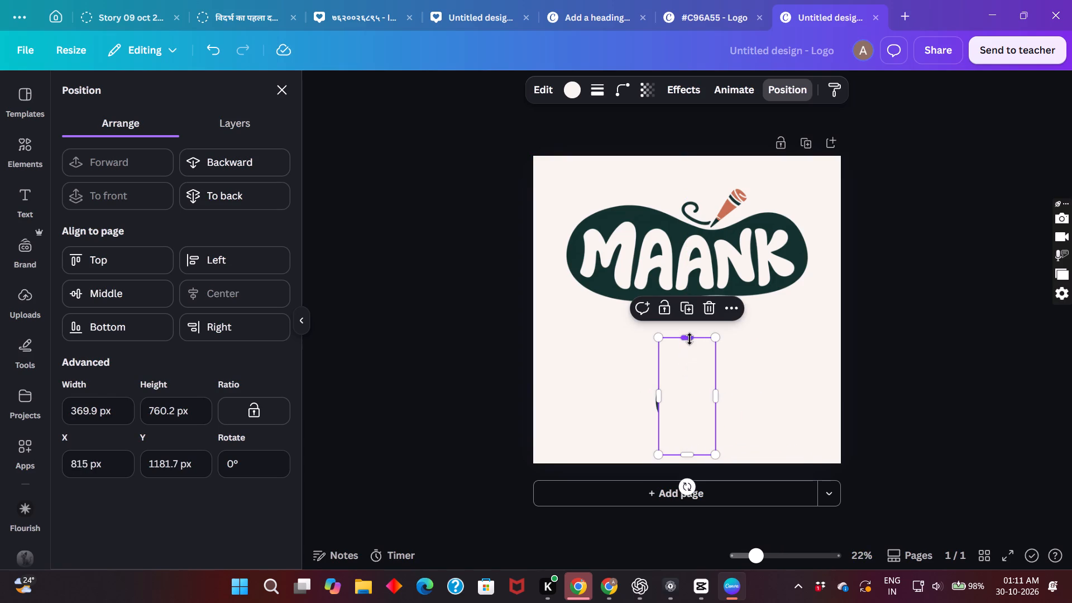
pyautogui.moveTo(690, 339); pyautogui.dragTo(691, 386)
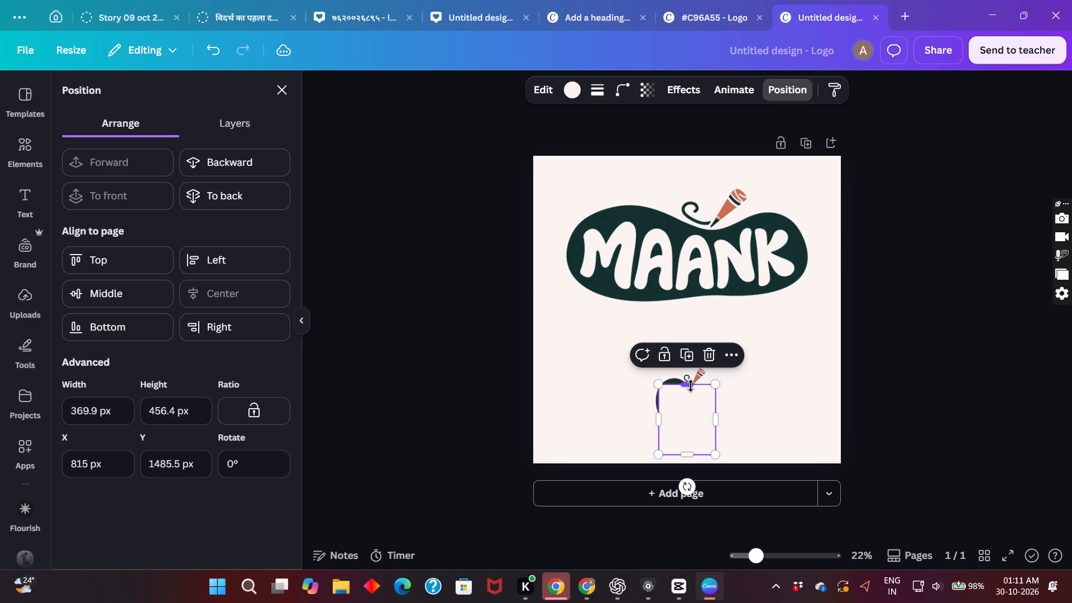
pyautogui.moveTo(685, 458); pyautogui.dragTo(690, 400)
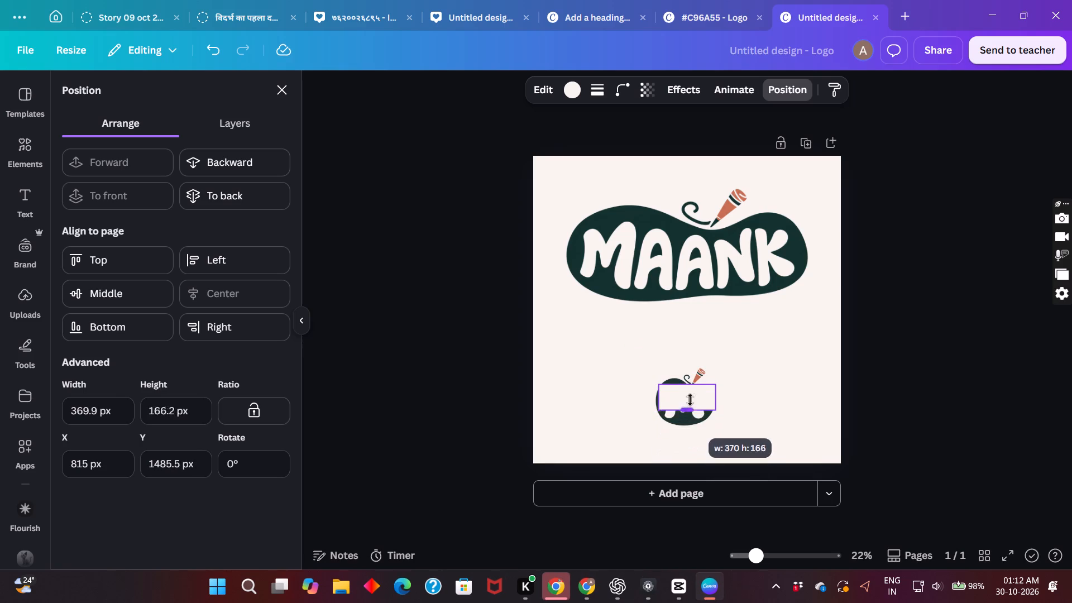
pyautogui.moveTo(690, 400); pyautogui.dragTo(693, 433)
pyautogui.moveTo(687, 385); pyautogui.dragTo(690, 368)
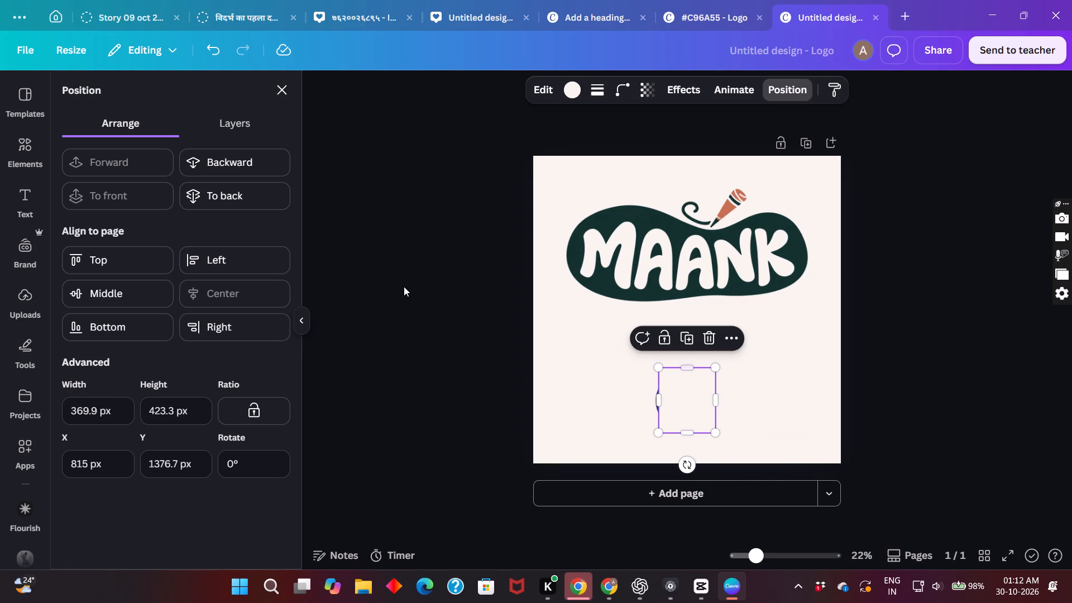